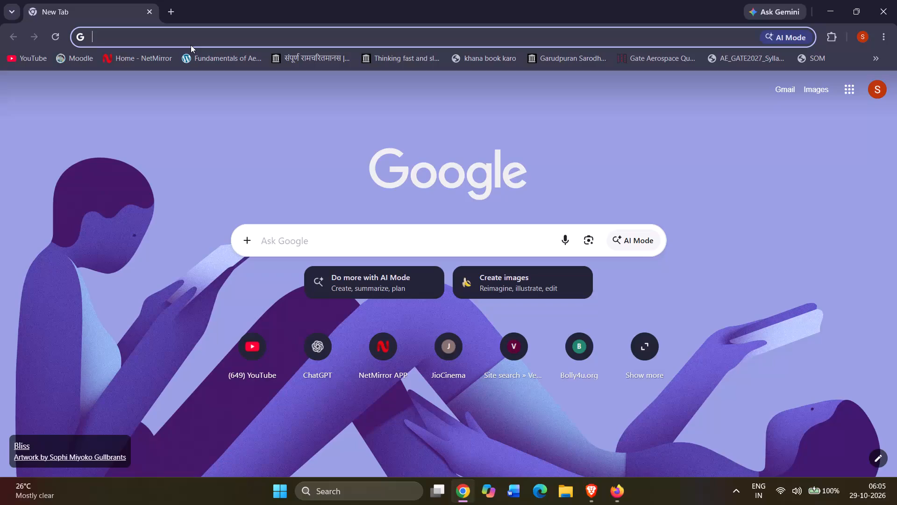
# Begin entering an address or search starting with "w" in the new tab.
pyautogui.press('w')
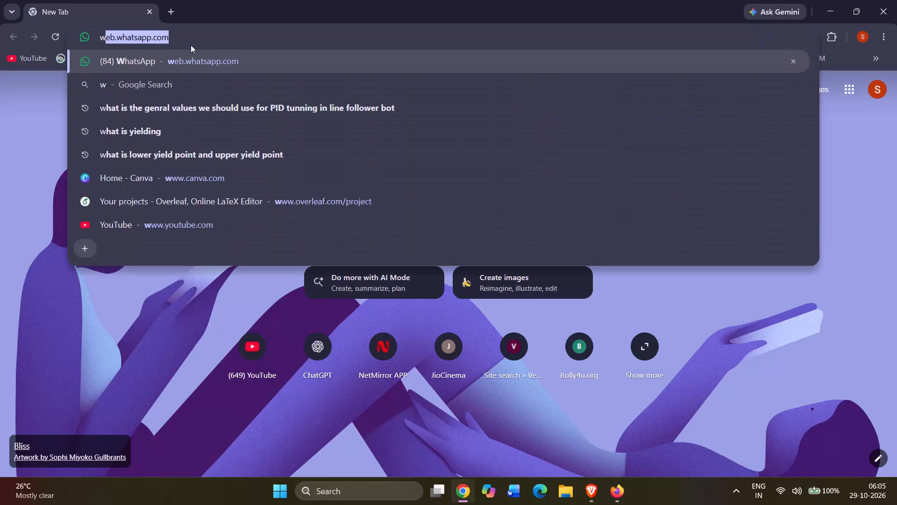
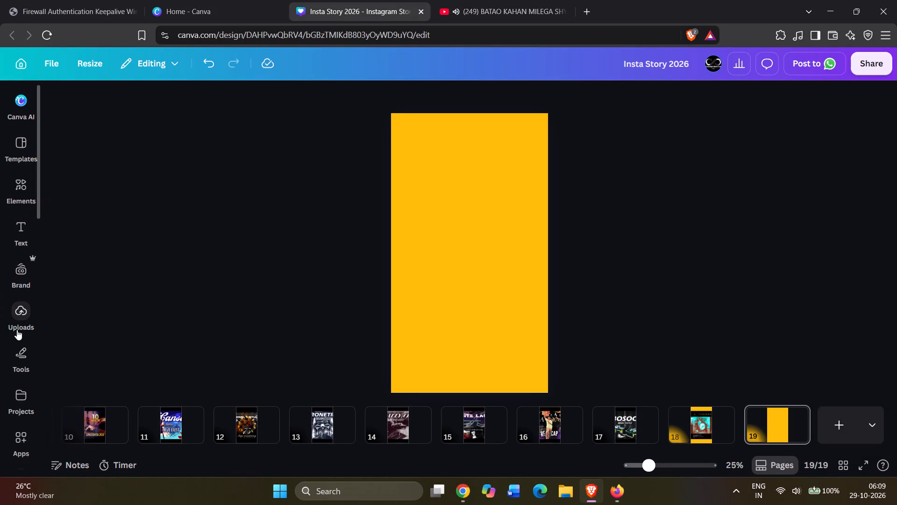
# Upload the "Ornate Indian Stage Play Poster" PNG from the Downloads folder to the design's image uploads.
pyautogui.click(14, 309)
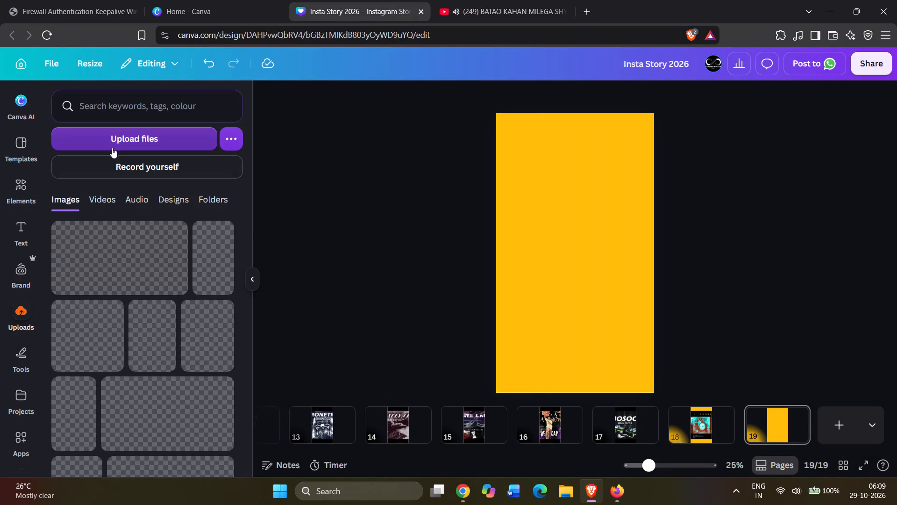
pyautogui.click(121, 135)
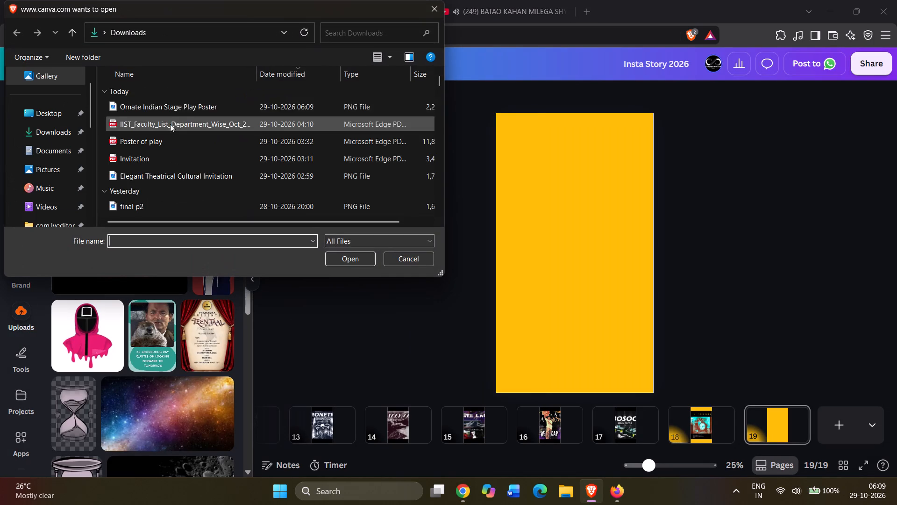
pyautogui.click(172, 106)
pyautogui.click(345, 258)
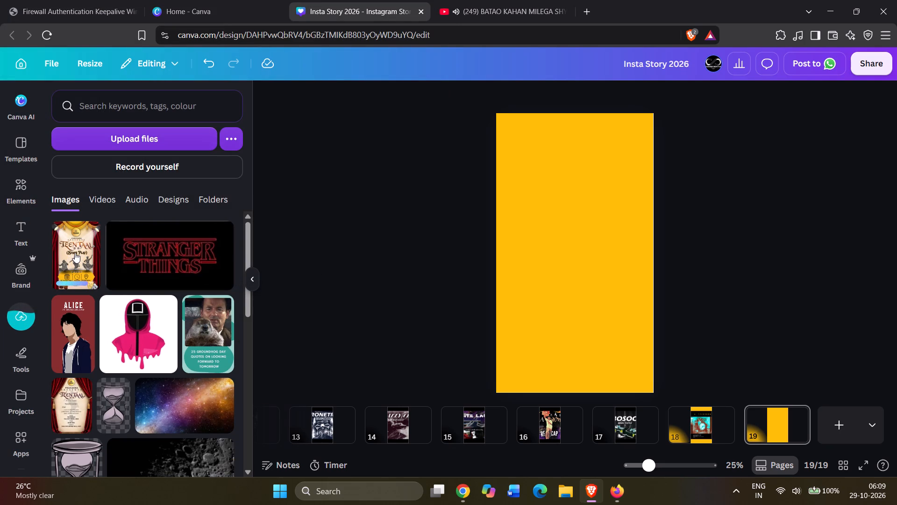
# Place the uploaded Teen Taal poster on page 19 and make it replace the page's yellow background.
pyautogui.click(75, 252)
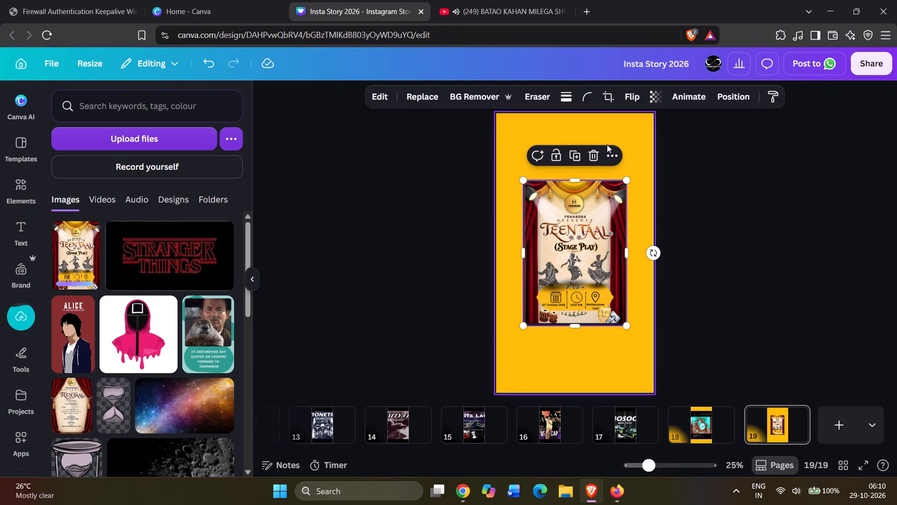
pyautogui.click(607, 154)
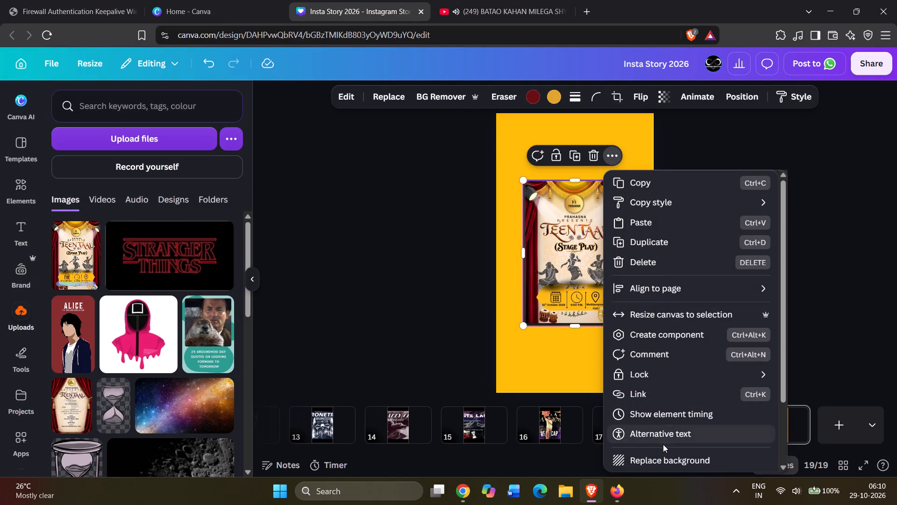
pyautogui.click(663, 459)
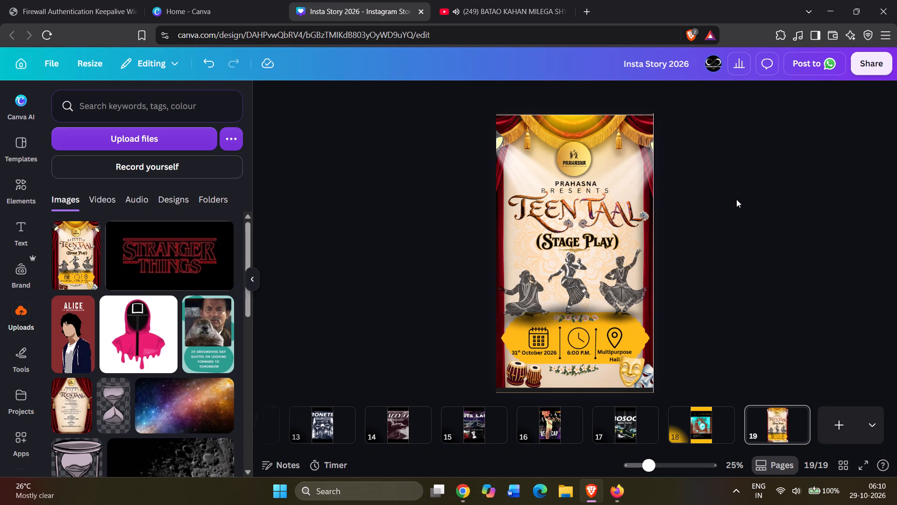
# In the Canva story design, enlarge the Teen Taal poster on page 19 past the page's bottom edge and extend its left side outward.
pyautogui.click(598, 212)
pyautogui.click(740, 205)
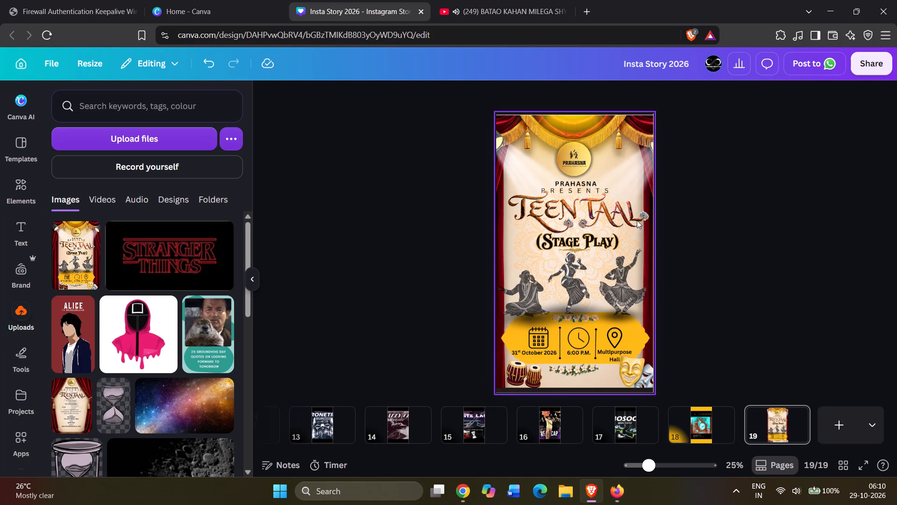
pyautogui.click(617, 221)
pyautogui.moveTo(657, 397); pyautogui.dragTo(660, 402)
pyautogui.moveTo(500, 400); pyautogui.dragTo(498, 401)
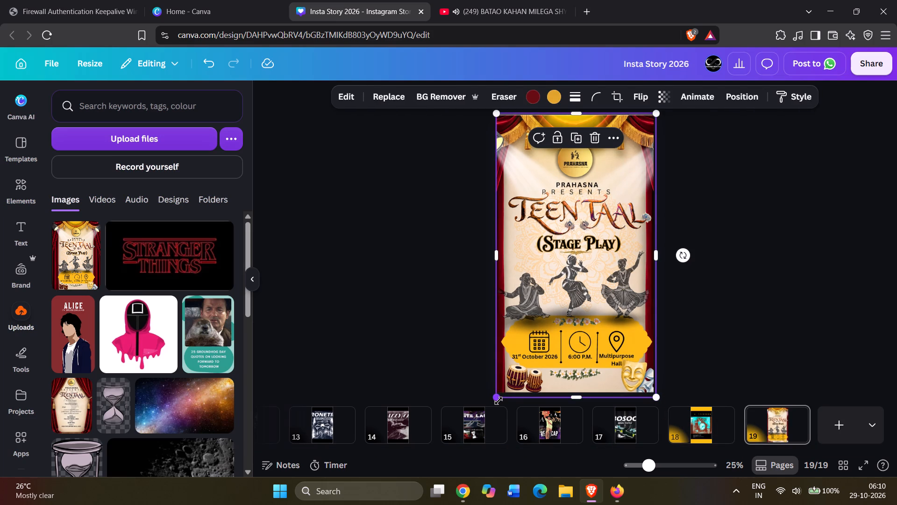
pyautogui.moveTo(498, 401); pyautogui.dragTo(493, 397)
pyautogui.moveTo(493, 252); pyautogui.dragTo(488, 253)
pyautogui.click(661, 260)
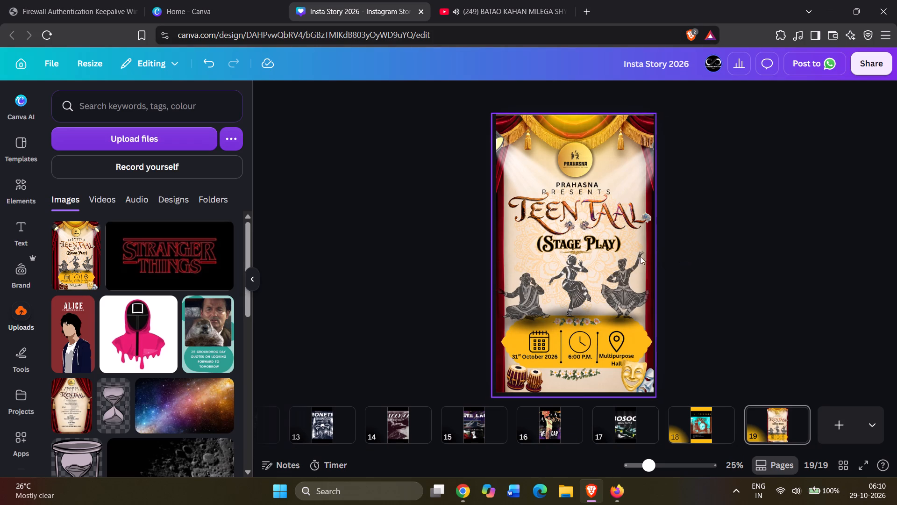
# Adjust the poster's right side and enlarge it from its upper-right corner so it covers the top of page 19.
pyautogui.click(634, 256)
pyautogui.moveTo(656, 259); pyautogui.dragTo(667, 261)
pyautogui.moveTo(666, 260); pyautogui.dragTo(660, 260)
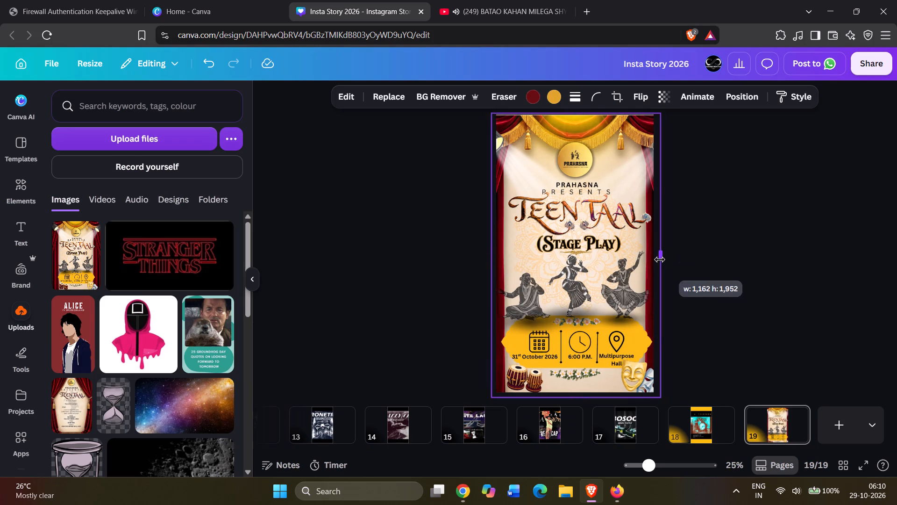
pyautogui.moveTo(660, 260); pyautogui.dragTo(656, 259)
pyautogui.moveTo(651, 111); pyautogui.dragTo(658, 112)
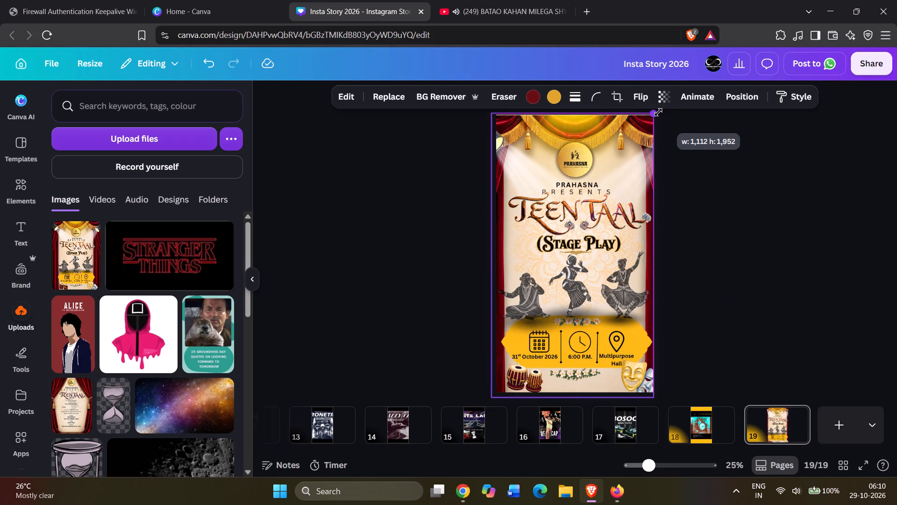
pyautogui.moveTo(658, 112); pyautogui.dragTo(657, 109)
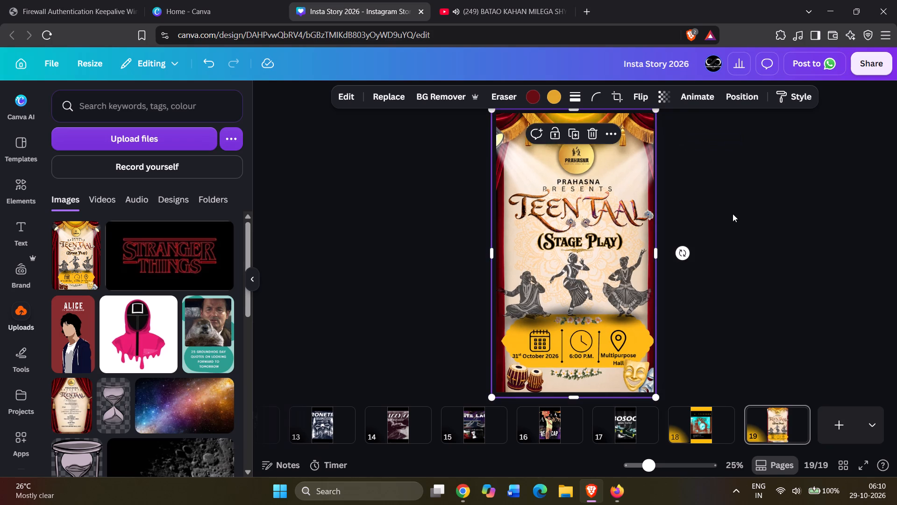
pyautogui.click(733, 214)
pyautogui.scroll(2, 677, 281)
pyautogui.scroll(-2, 671, 275)
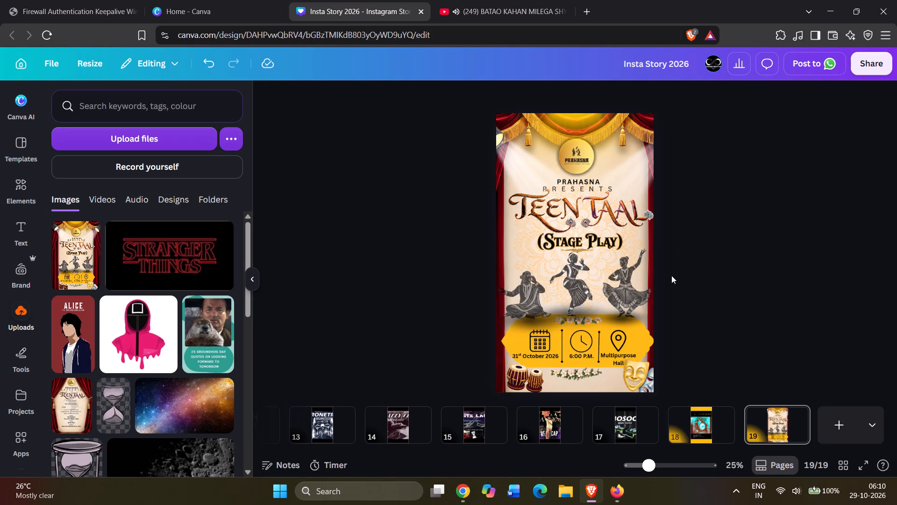
pyautogui.scroll(-1, 671, 275)
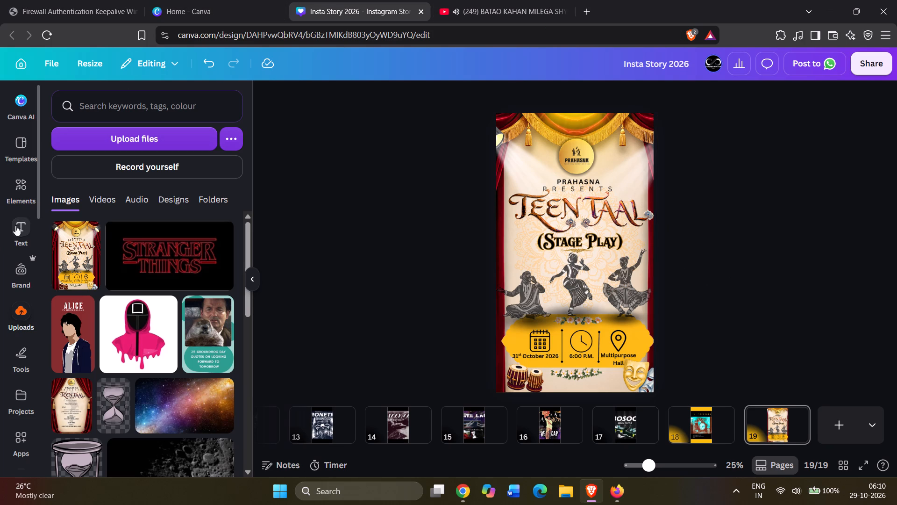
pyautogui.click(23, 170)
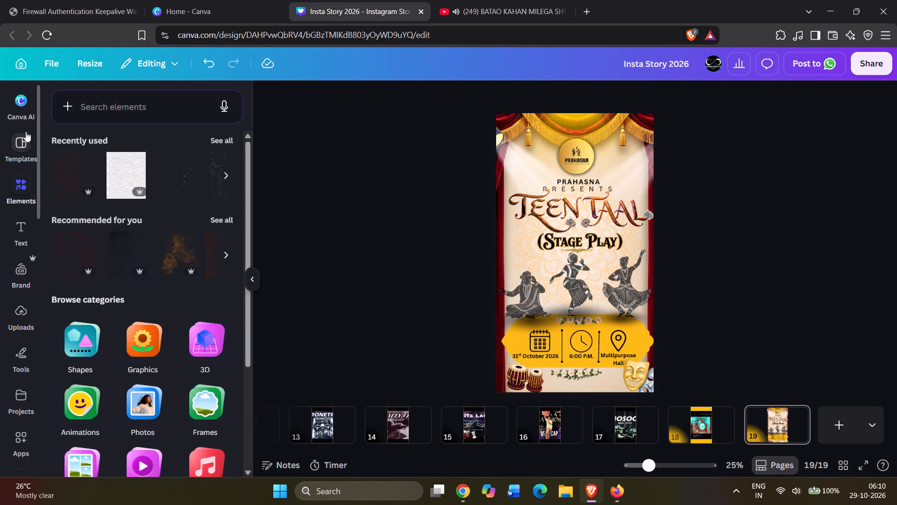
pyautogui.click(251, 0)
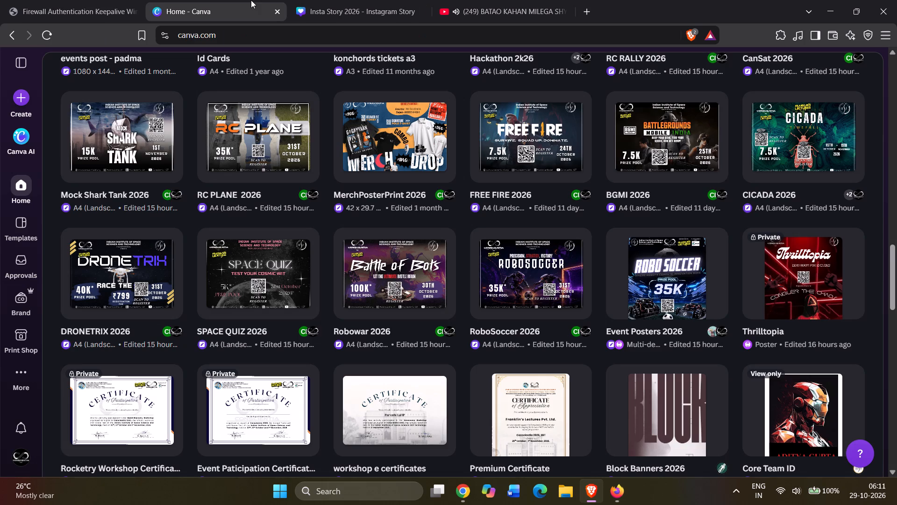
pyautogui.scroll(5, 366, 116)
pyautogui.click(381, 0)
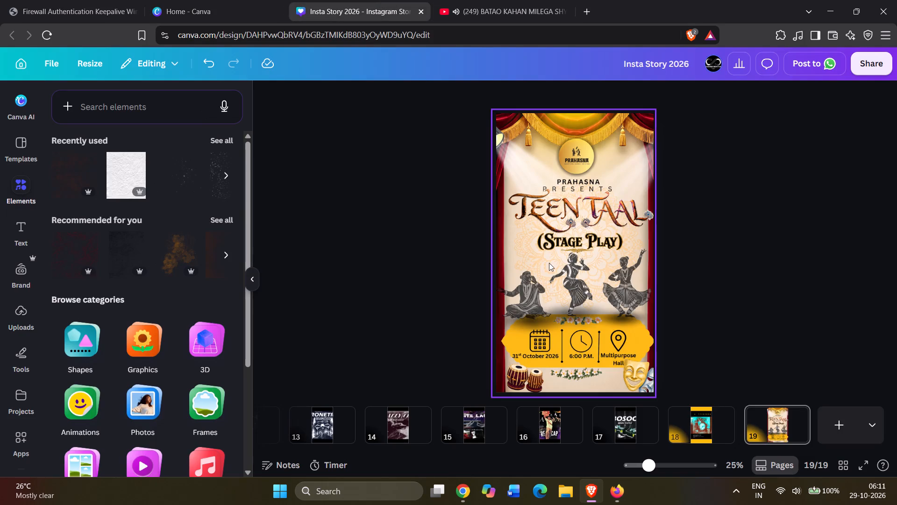
# Rename the Canva design as "vertical TV".
pyautogui.click(672, 63)
pyautogui.doubleClick(672, 63)
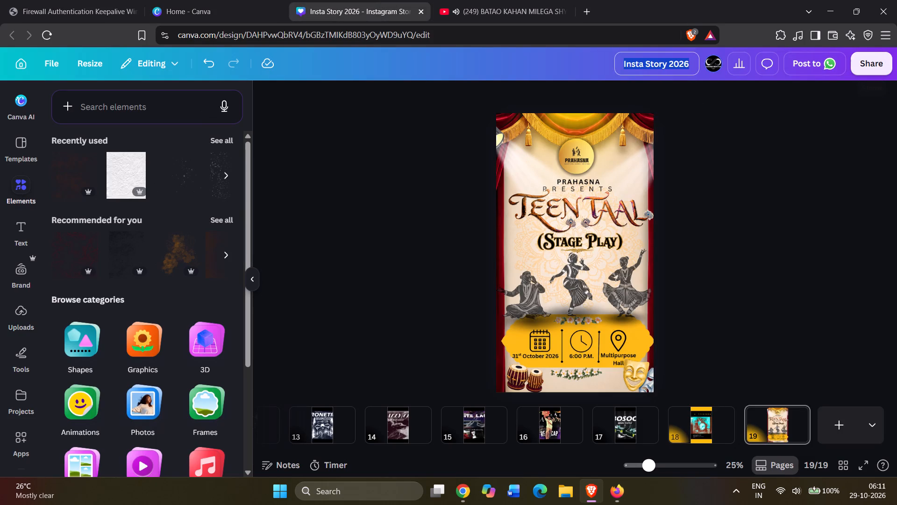
pyautogui.press('BackSpace')
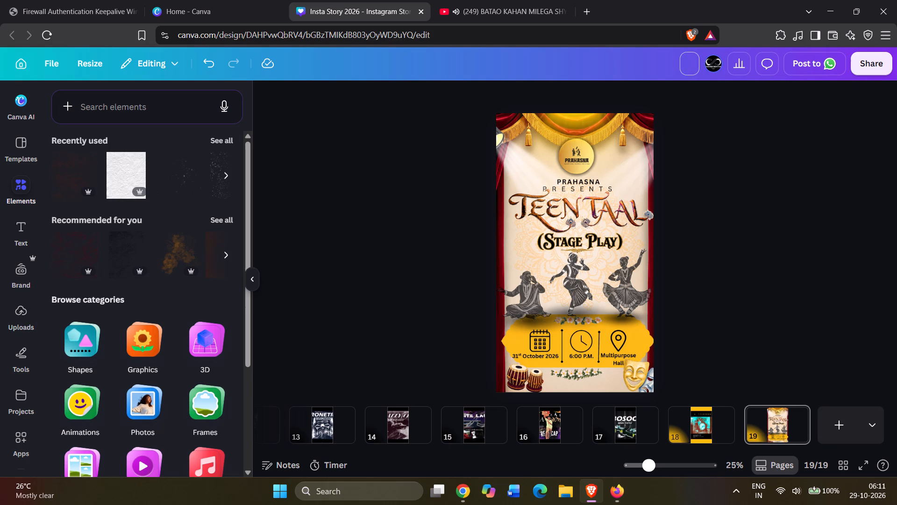
pyautogui.write('Teen')
pyautogui.press('BackSpace')
pyautogui.press('BackSpace')
pyautogui.press('BackSpace')
pyautogui.press('BackSpace')
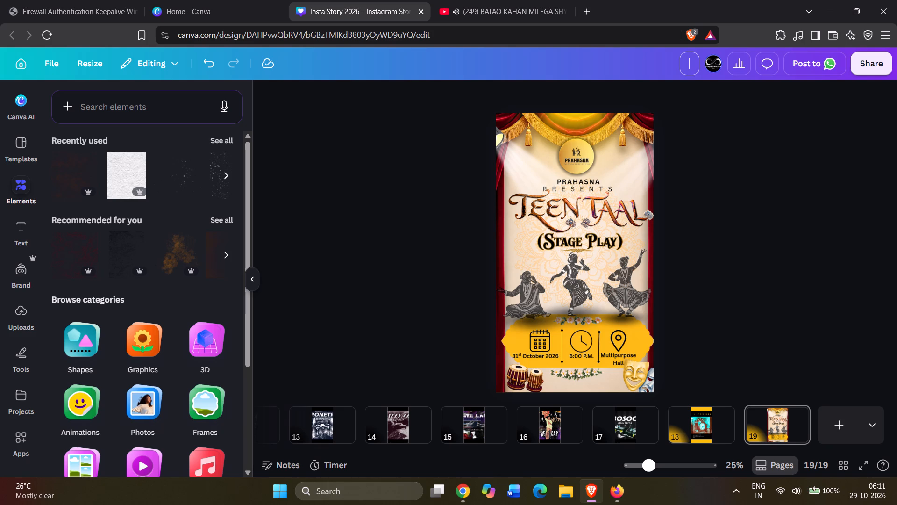
pyautogui.write('vertical')
pyautogui.press('space')
pyautogui.write('TV')
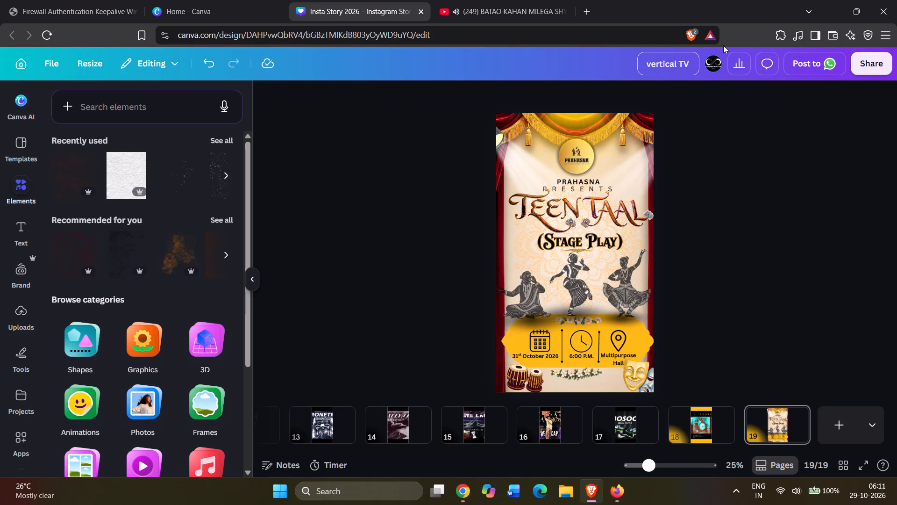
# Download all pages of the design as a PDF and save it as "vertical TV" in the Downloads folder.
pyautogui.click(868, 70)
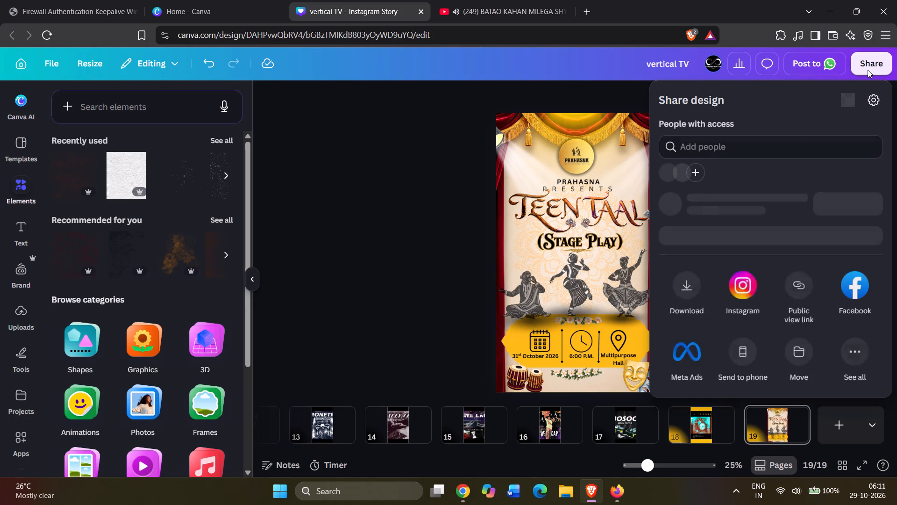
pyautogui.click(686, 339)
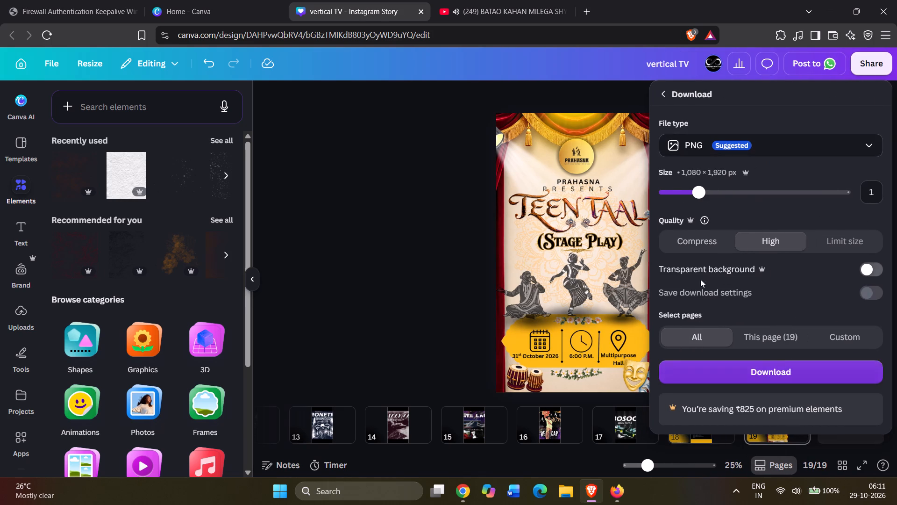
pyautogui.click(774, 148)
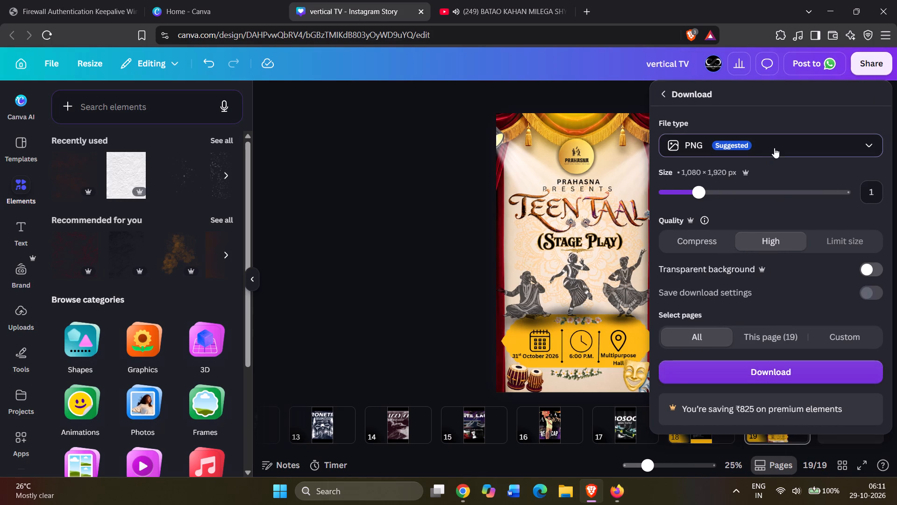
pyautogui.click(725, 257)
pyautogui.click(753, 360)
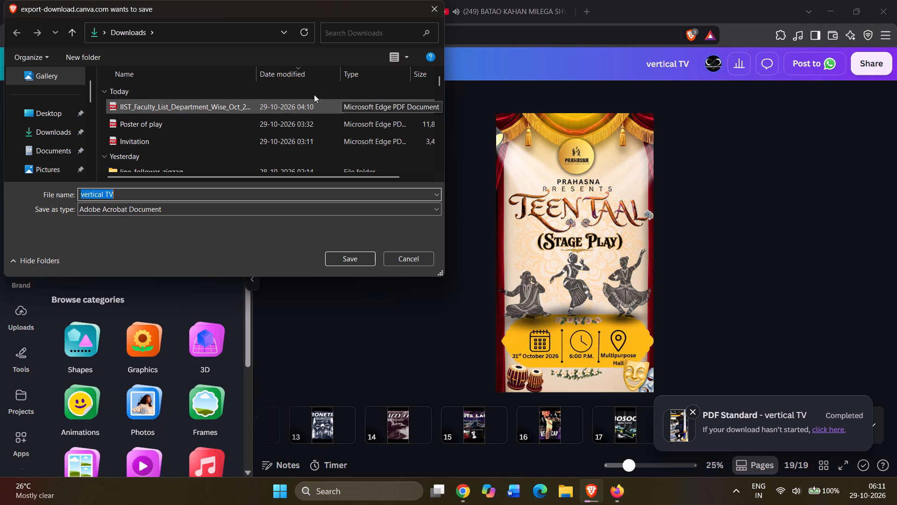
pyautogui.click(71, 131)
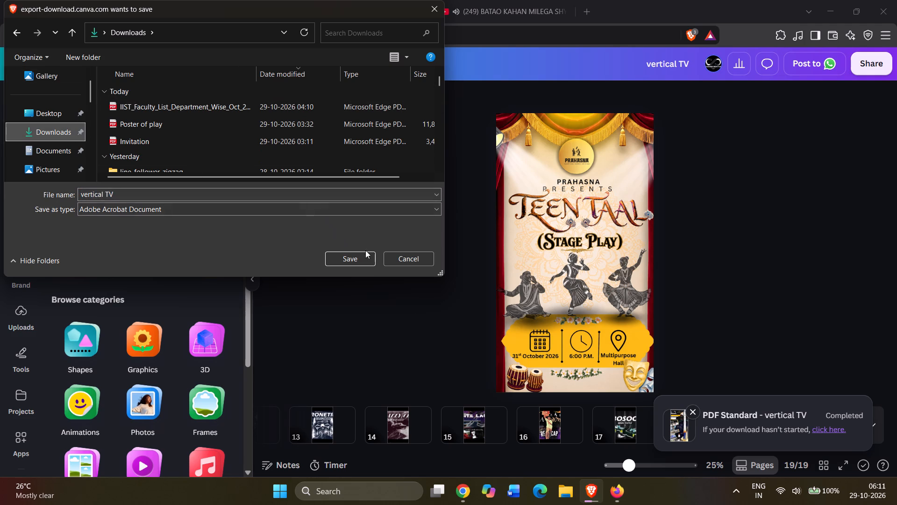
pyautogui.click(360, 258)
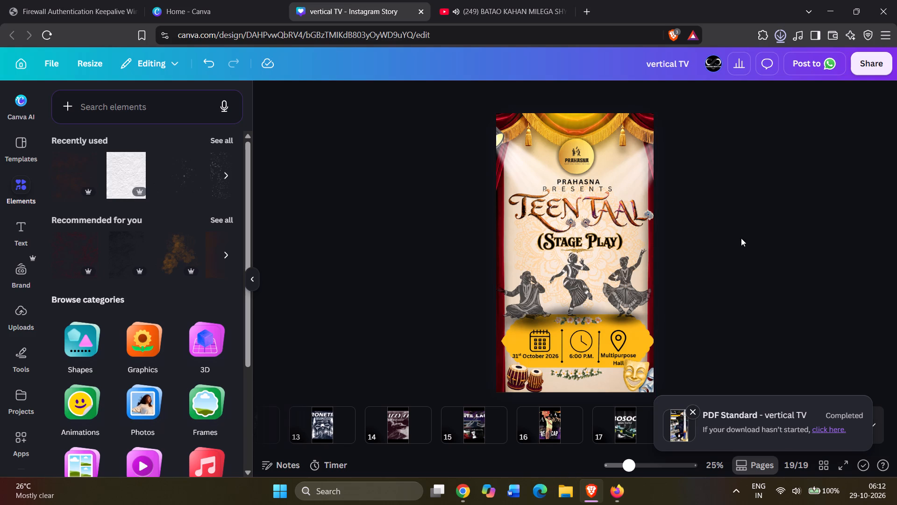
# Open the downloaded "vertical TV" PDF, look through its pages, and return to the Canva design.
pyautogui.click(642, 66)
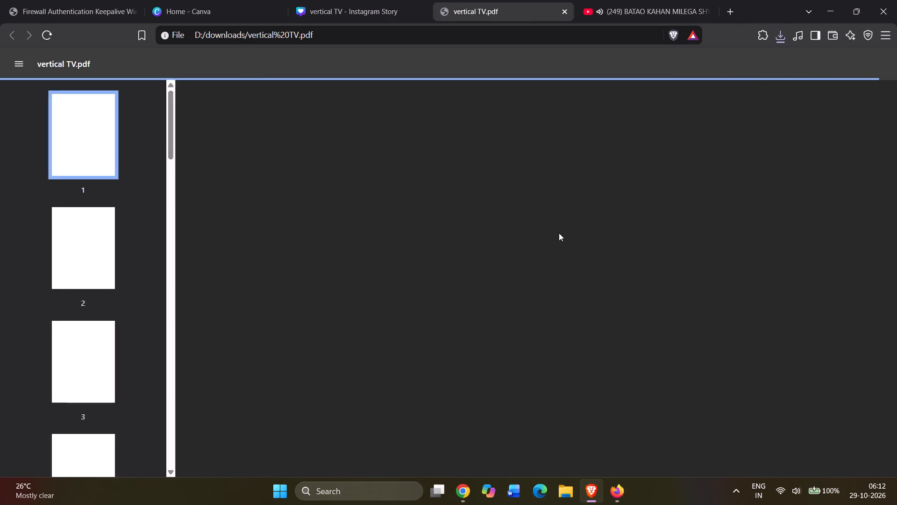
pyautogui.scroll(-14, 560, 232)
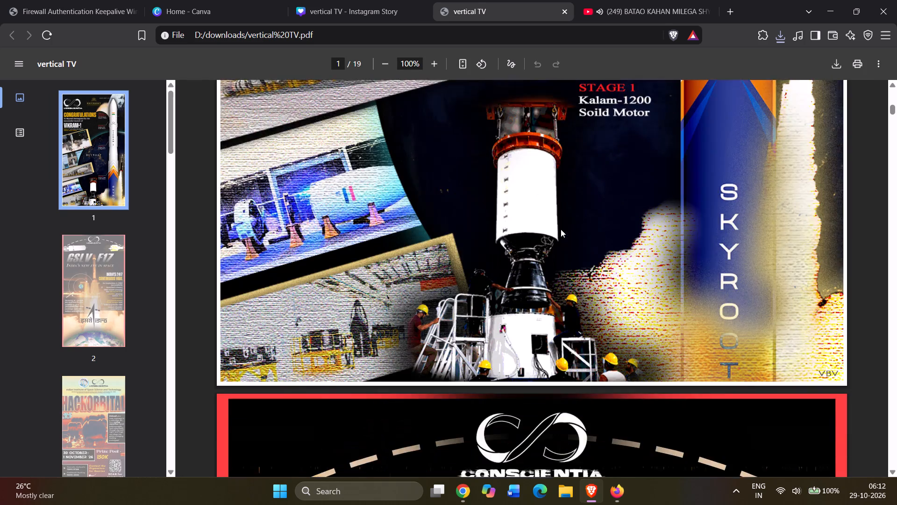
pyautogui.scroll(-4, 561, 229)
pyautogui.click(317, 0)
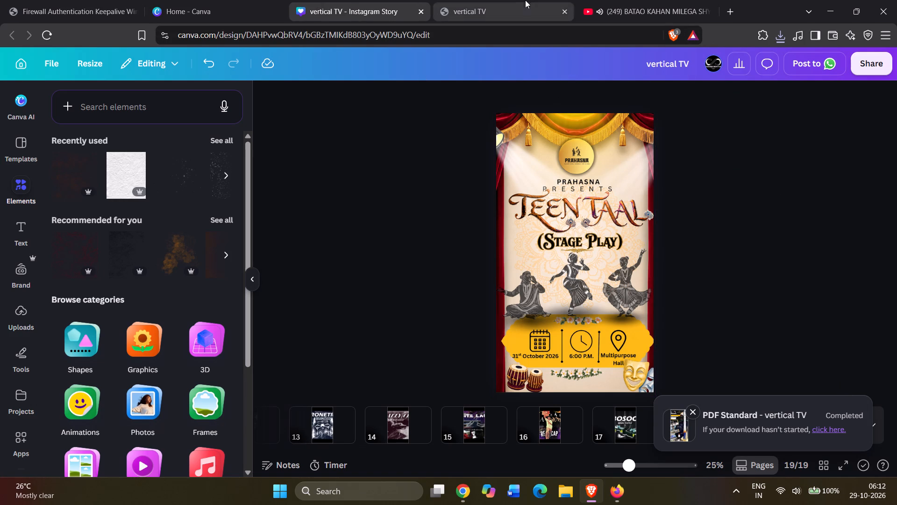
# Search the web for "when i want to download only one single page in canva from all the grids then" and read the instructions.
pyautogui.click(722, 5)
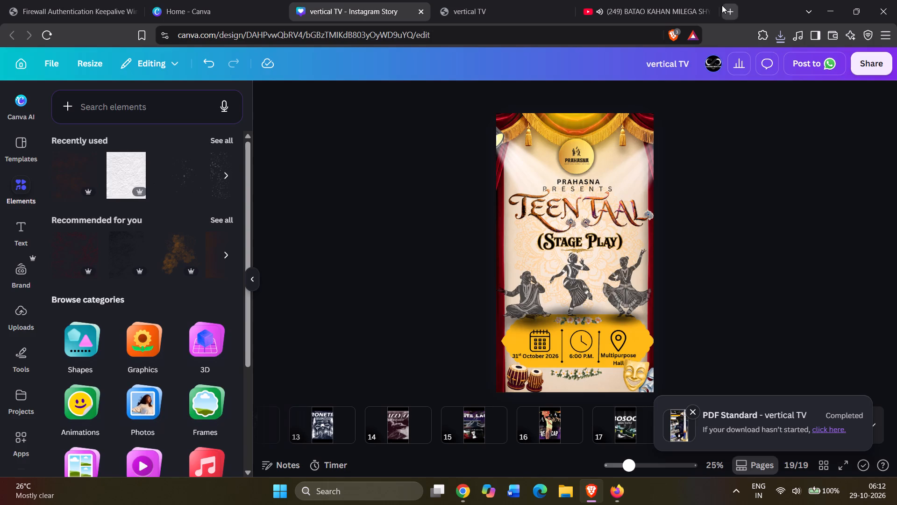
pyautogui.write('when i wa')
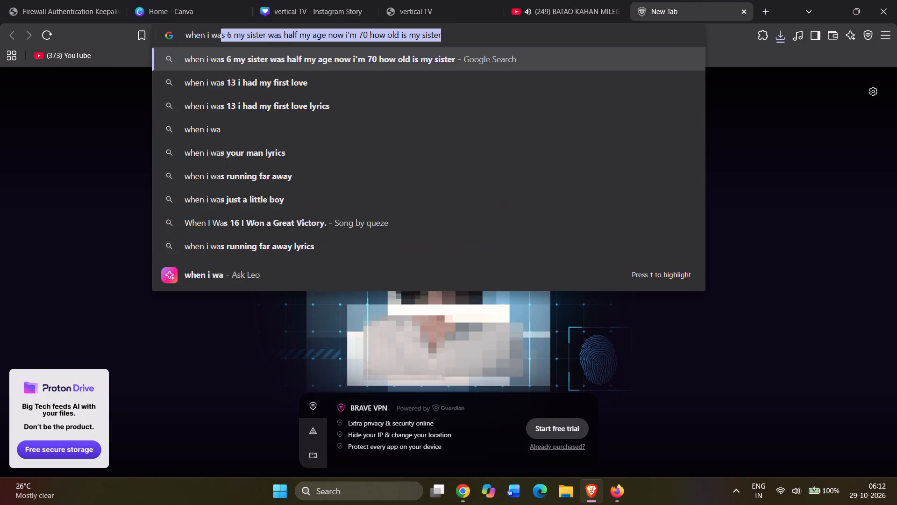
pyautogui.write('nt to download only')
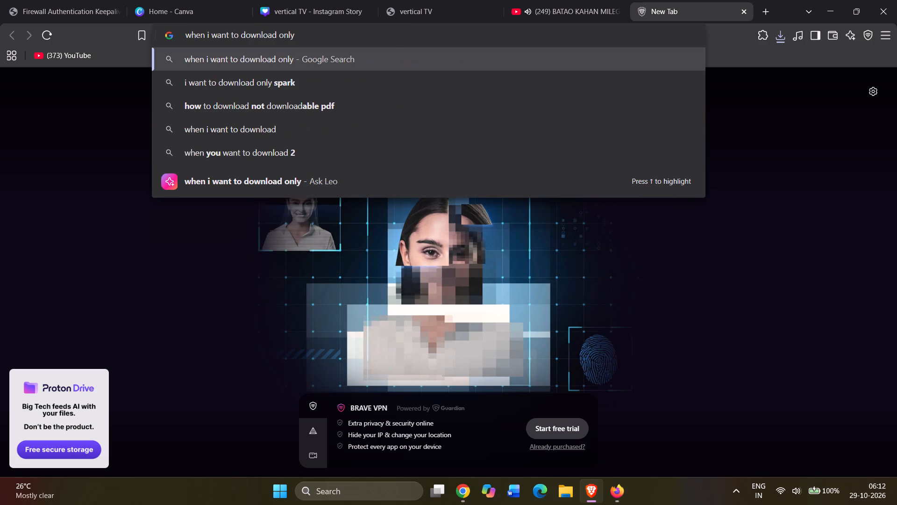
pyautogui.press('space')
pyautogui.write('one single page in canva')
pyautogui.press('space')
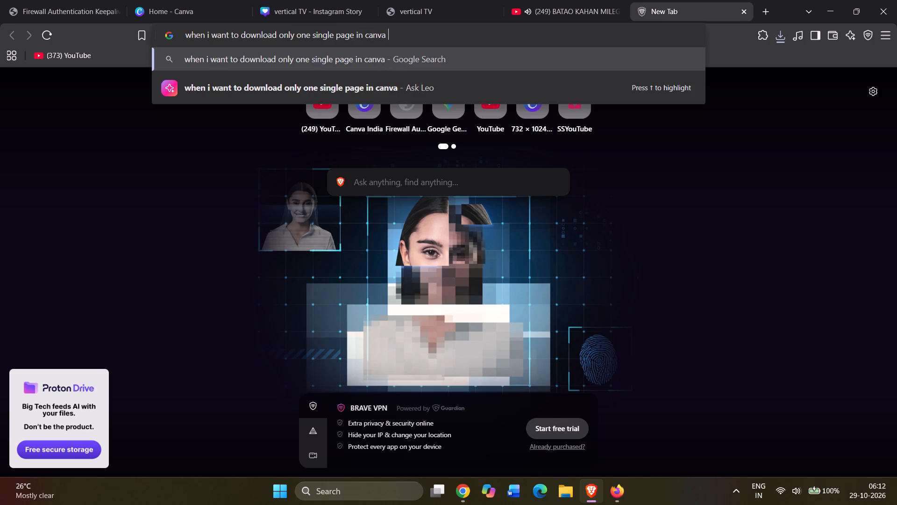
pyautogui.write('from all the')
pyautogui.press('space')
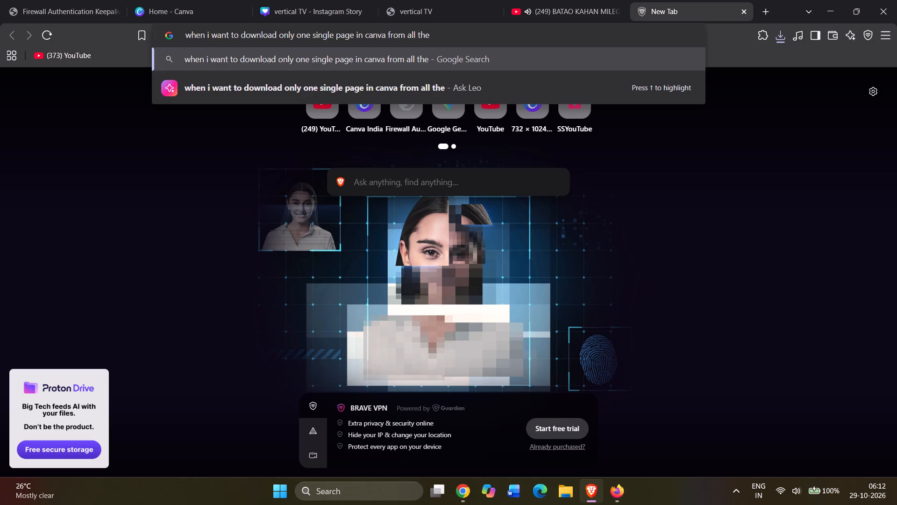
pyautogui.write('grids then')
pyautogui.press('space')
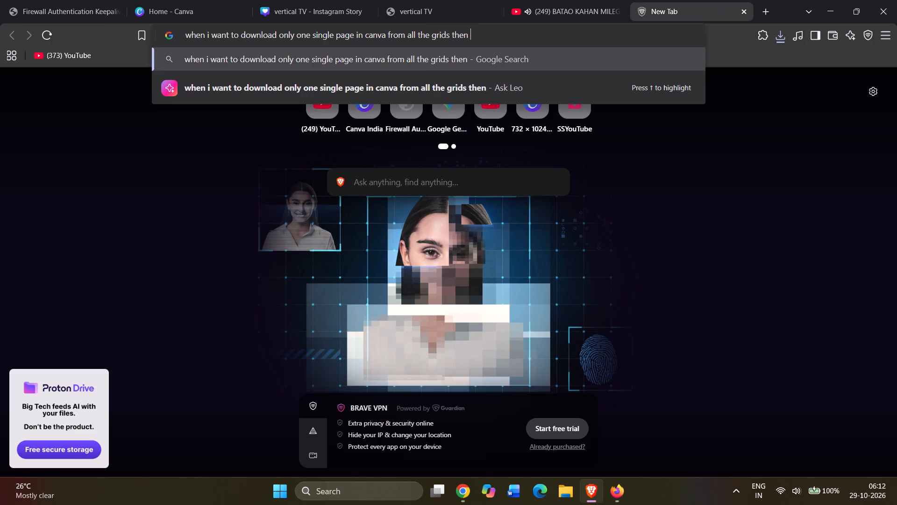
pyautogui.press('Return')
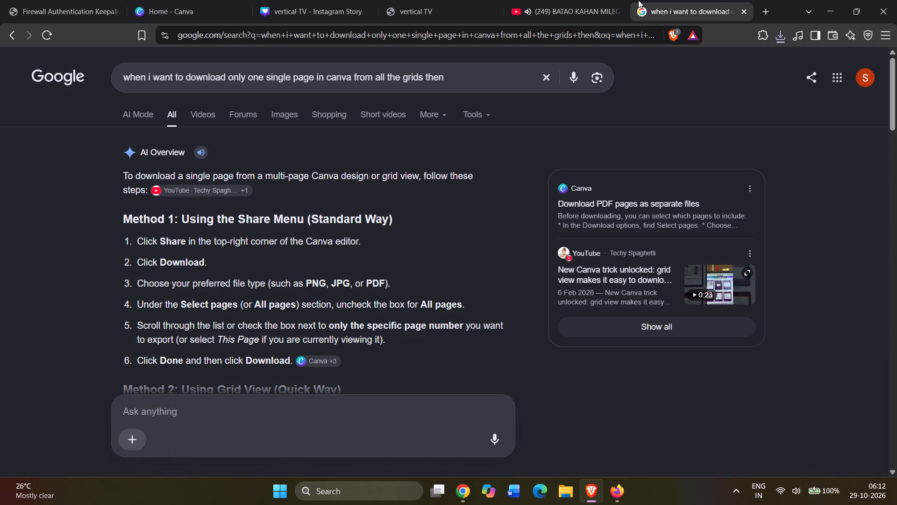
pyautogui.scroll(-3, 409, 165)
pyautogui.scroll(2, 309, 149)
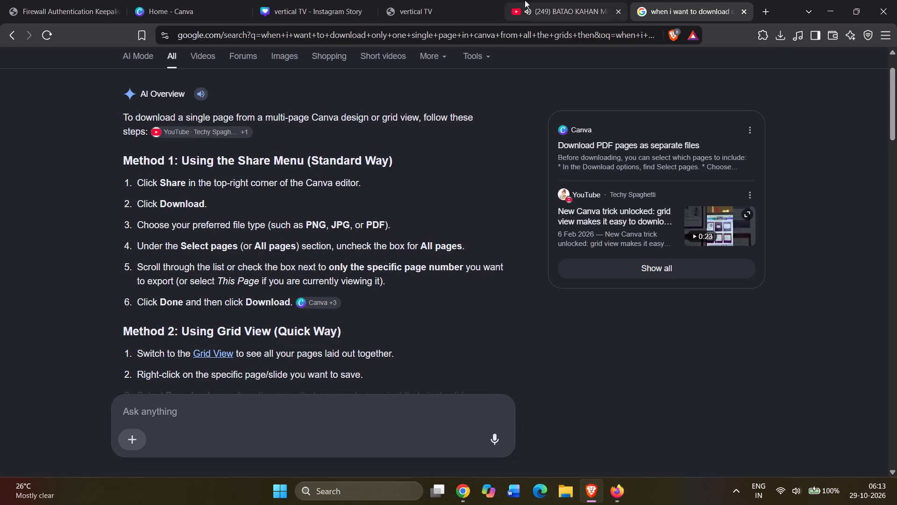
# Return to the Canva design and set up a PDF download limited to the current page, 19.
pyautogui.click(306, 0)
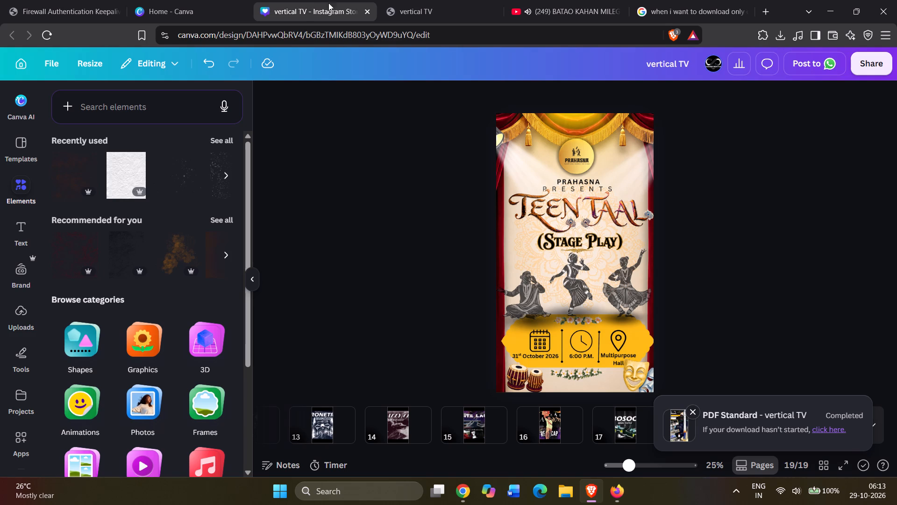
pyautogui.click(865, 59)
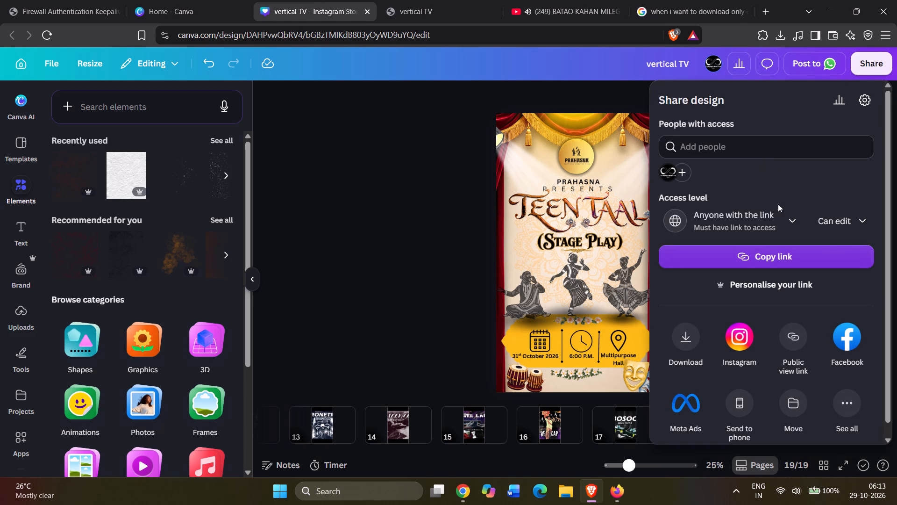
pyautogui.click(857, 213)
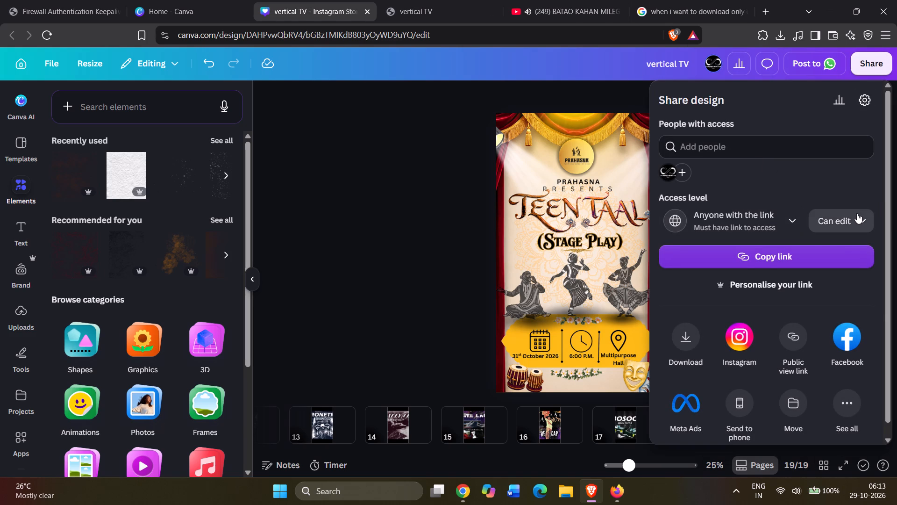
pyautogui.click(754, 169)
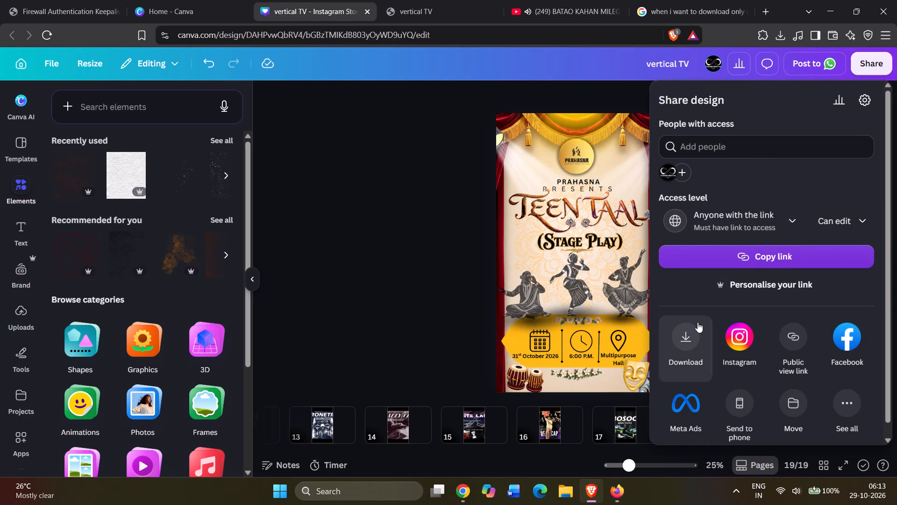
pyautogui.click(698, 322)
pyautogui.click(776, 292)
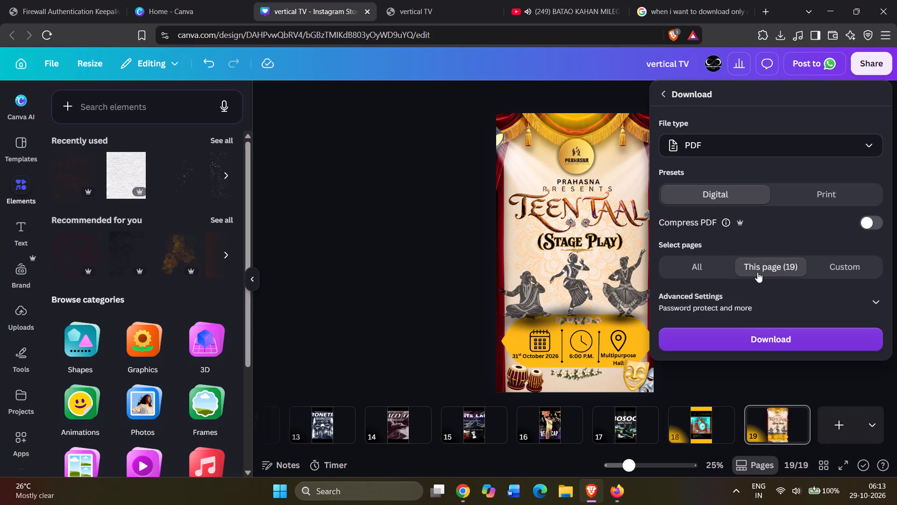
# Clear the custom page selection, choose only page 19, the Teen Taal poster, and download it as a PDF.
pyautogui.click(841, 276)
pyautogui.scroll(-4, 768, 316)
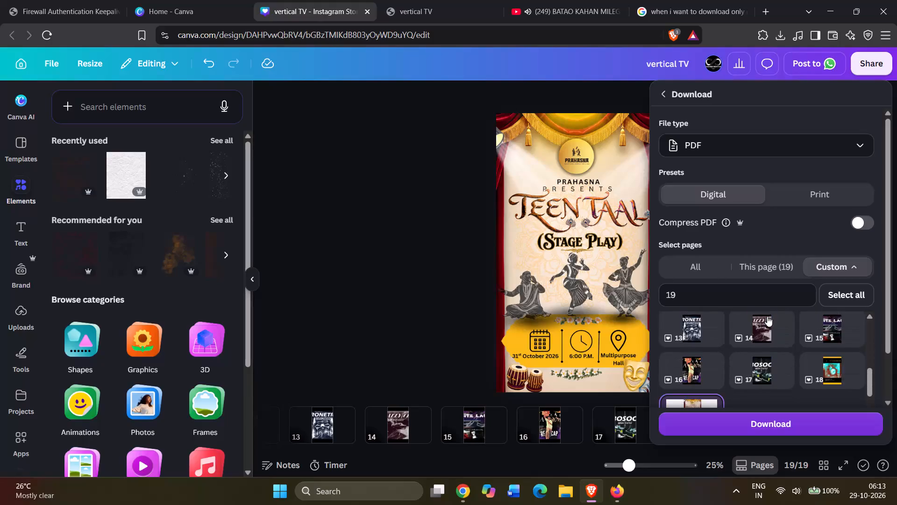
pyautogui.scroll(-2, 767, 316)
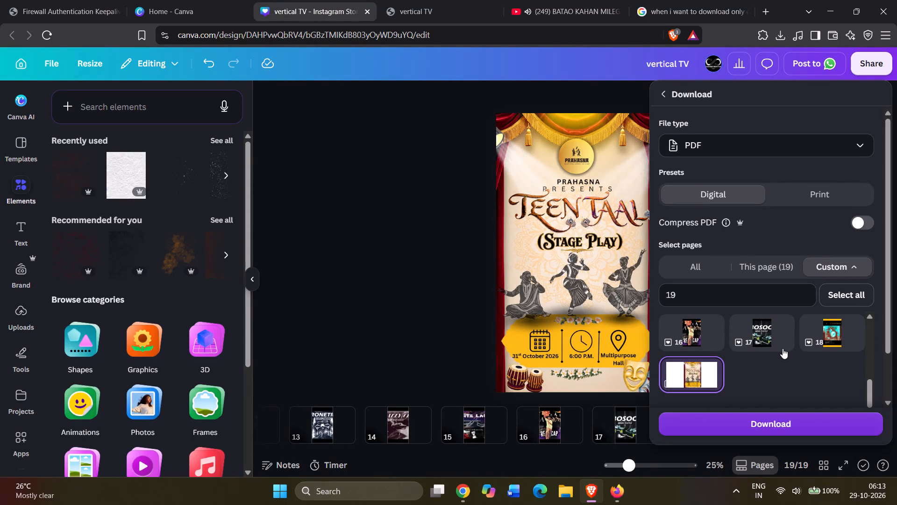
pyautogui.scroll(13, 775, 373)
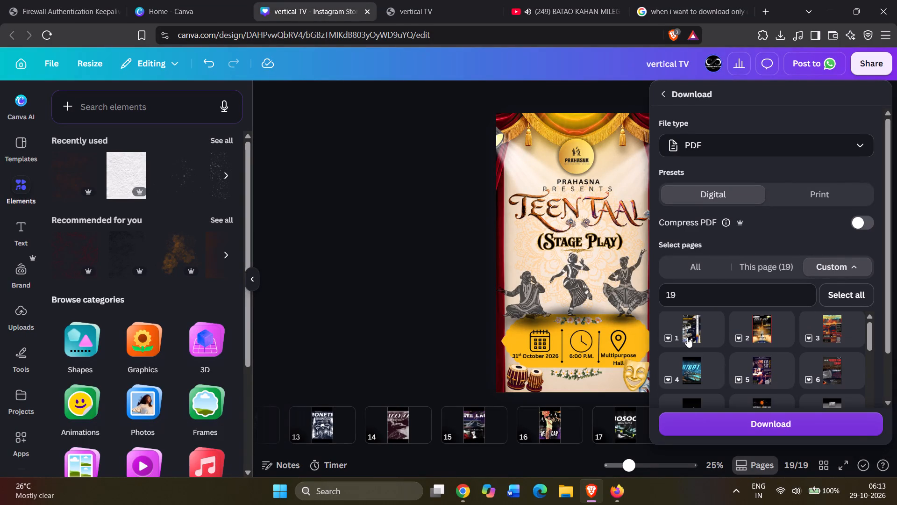
pyautogui.click(687, 336)
pyautogui.click(704, 347)
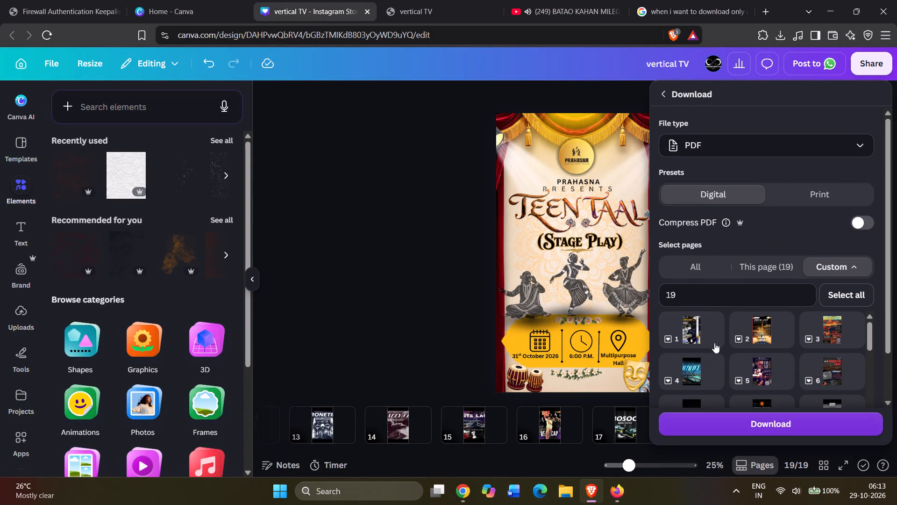
pyautogui.scroll(-12, 743, 324)
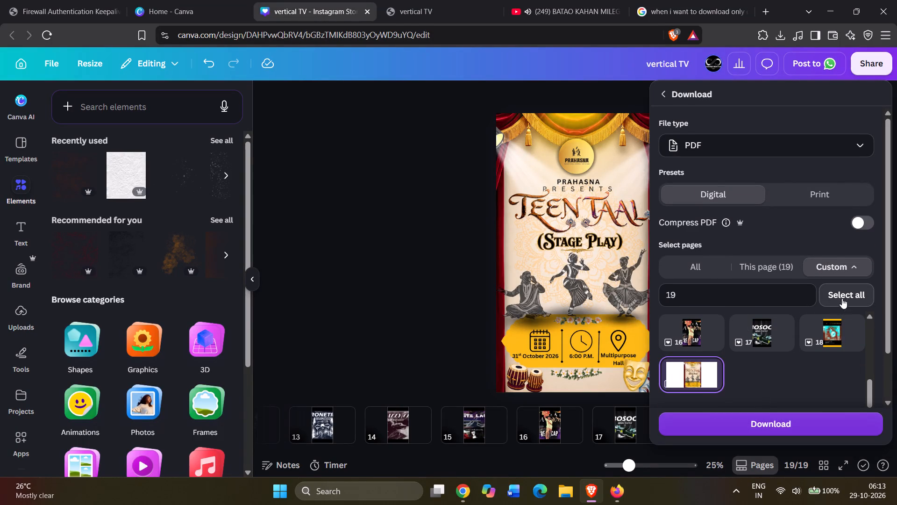
pyautogui.click(842, 297)
pyautogui.click(847, 320)
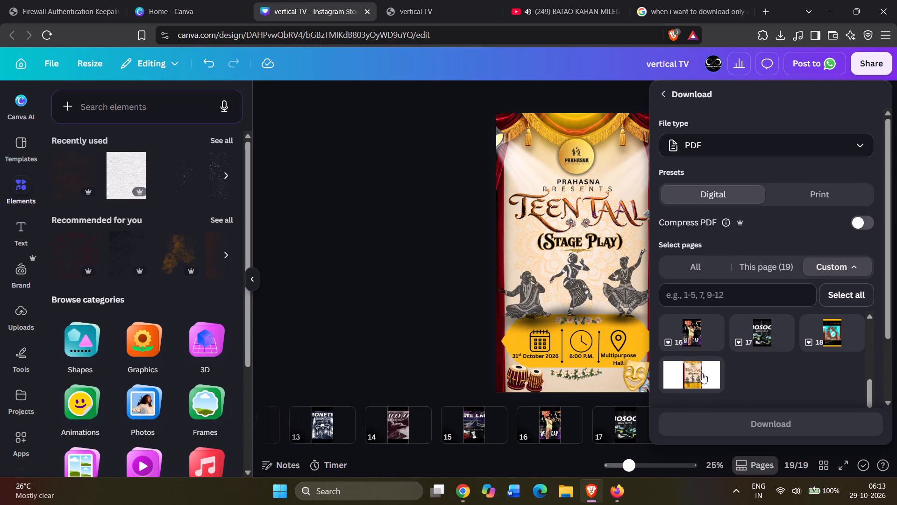
pyautogui.click(701, 373)
pyautogui.click(731, 426)
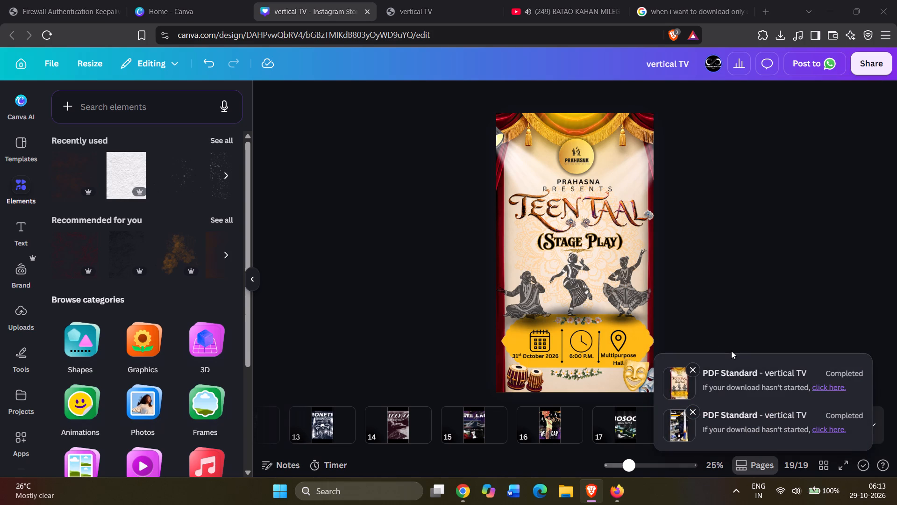
# Save the single-page PDF as "vertical TV" in the Downloads folder, replacing the existing file.
pyautogui.click(188, 191)
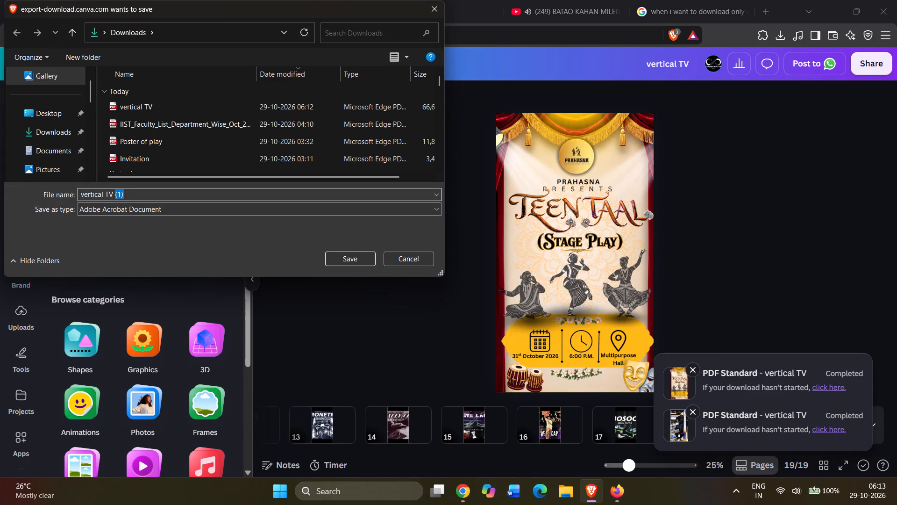
pyautogui.click(188, 191)
pyautogui.press('BackSpace')
pyautogui.click(76, 125)
pyautogui.click(357, 258)
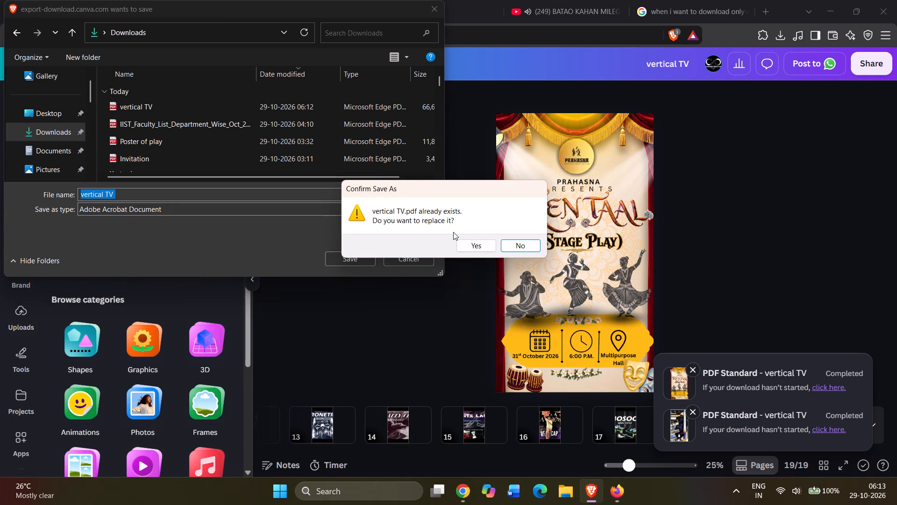
pyautogui.click(467, 242)
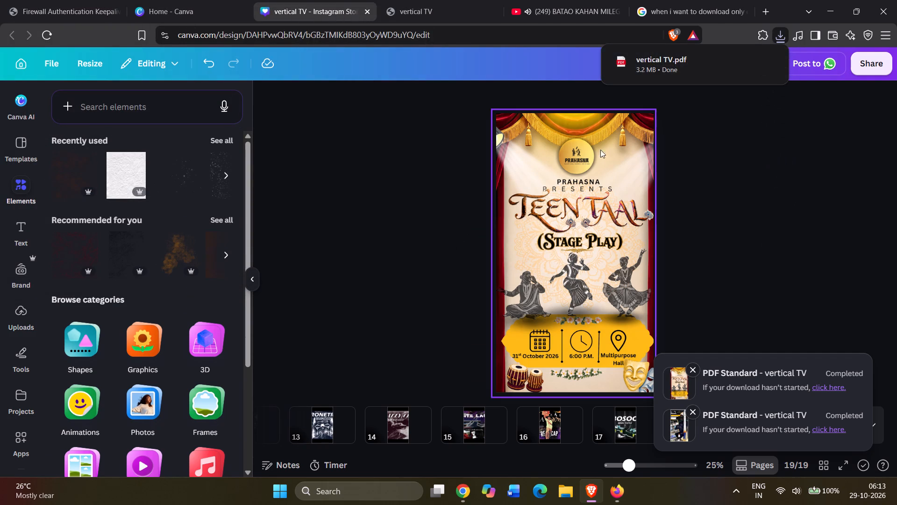
# Open the newly saved "vertical TV" PDF and examine the Teen Taal poster at different zoom levels.
pyautogui.click(656, 63)
pyautogui.scroll(-4, 553, 201)
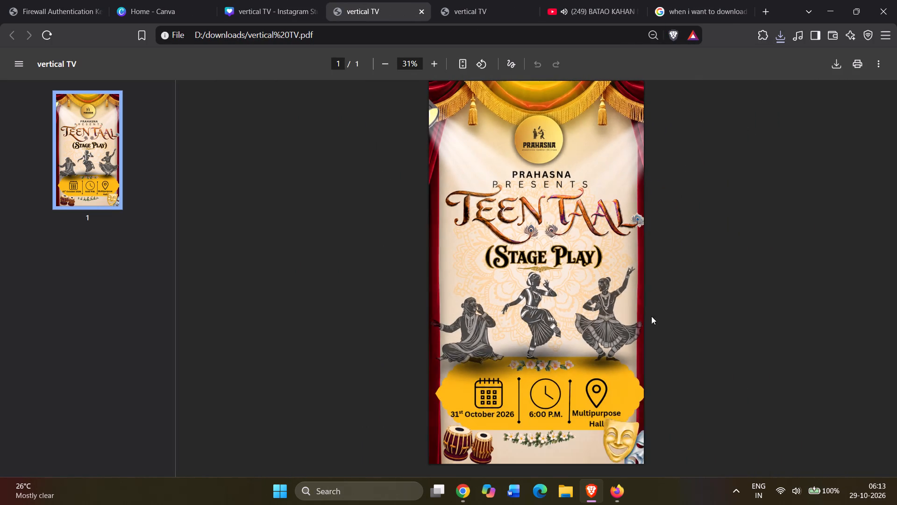
pyautogui.scroll(5, 641, 259)
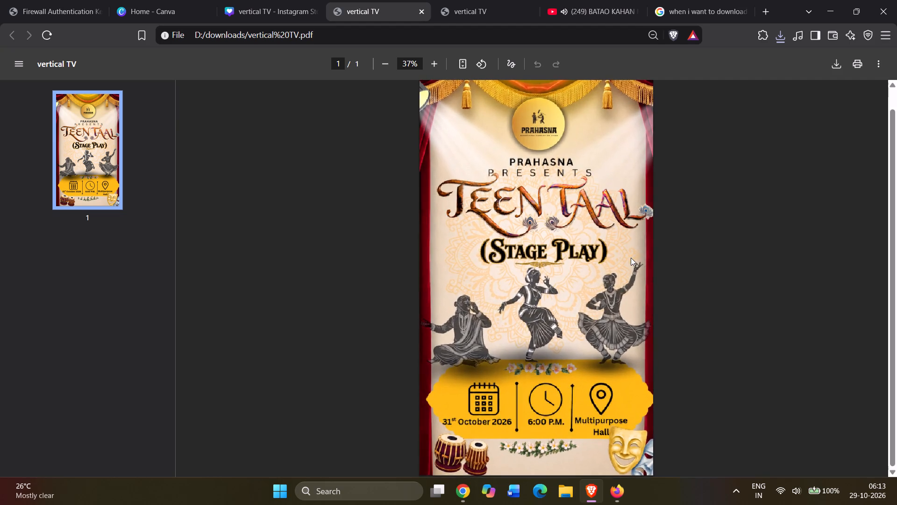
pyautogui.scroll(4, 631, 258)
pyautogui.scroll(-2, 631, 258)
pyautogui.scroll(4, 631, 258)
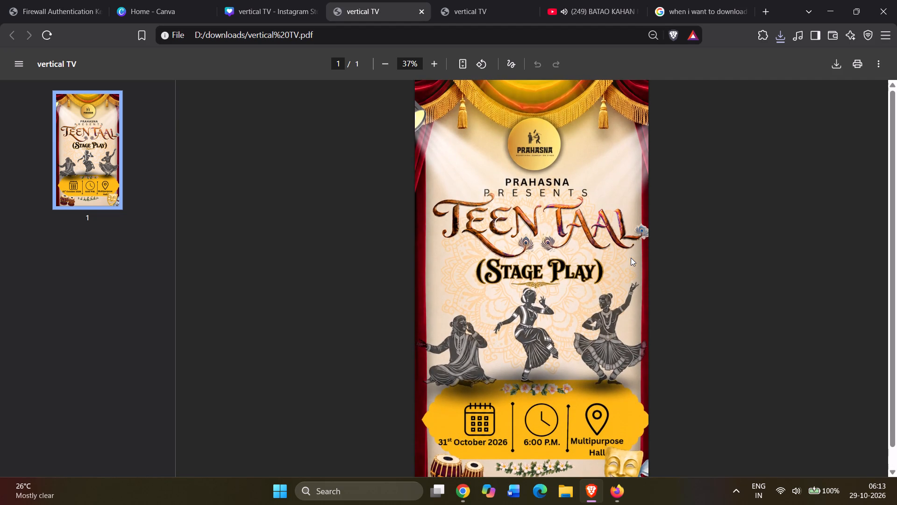
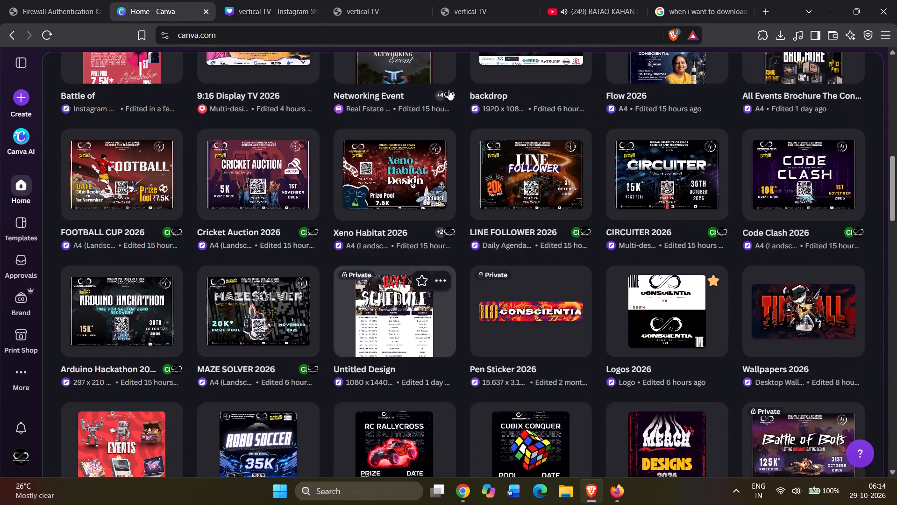
# Search the Canva home page for "TV" and open the design "9:16 Display TV 2026".
pyautogui.scroll(12, 448, 90)
pyautogui.click(451, 181)
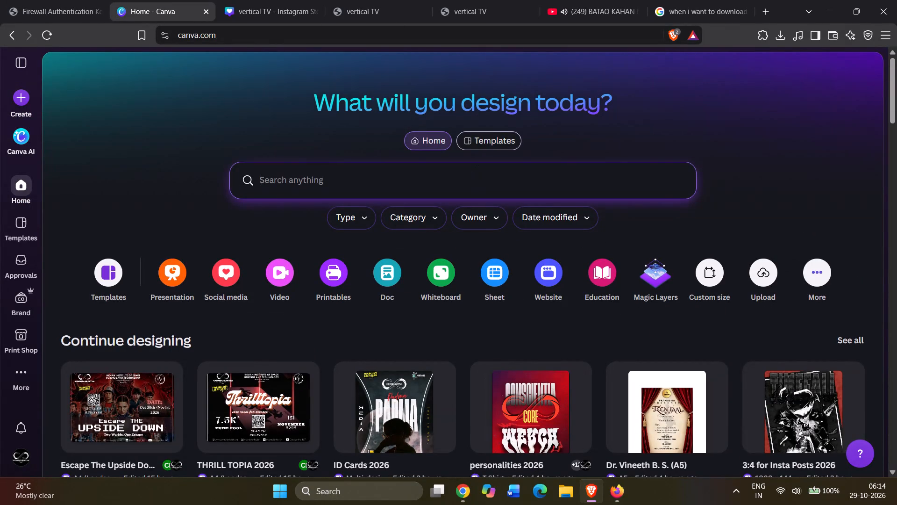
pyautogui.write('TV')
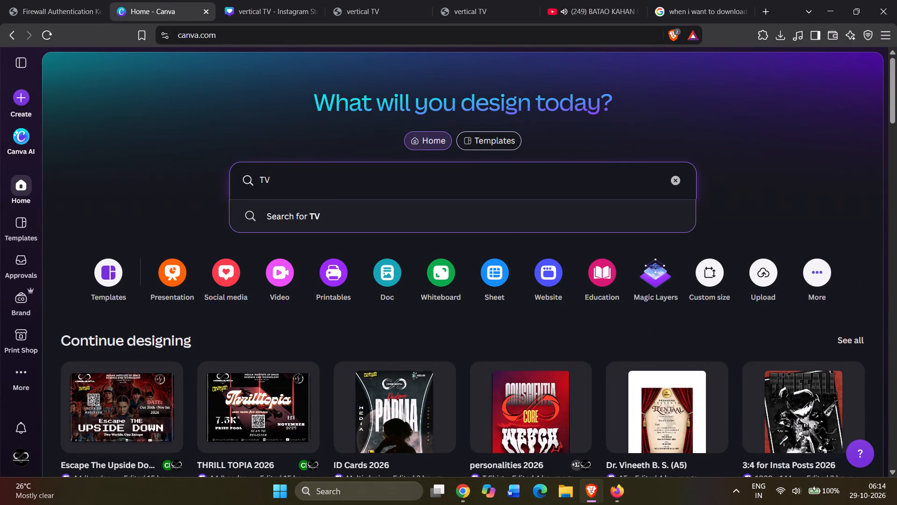
pyautogui.scroll(-1, 367, 341)
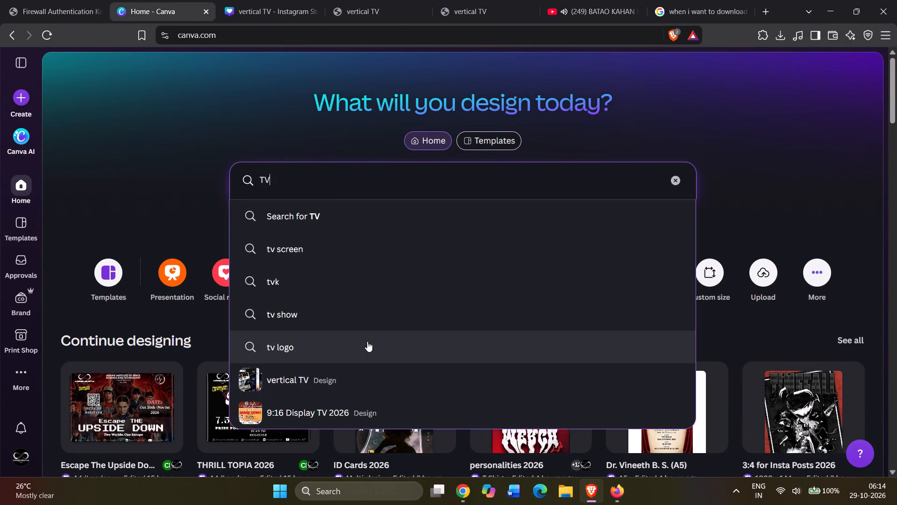
pyautogui.scroll(-1, 367, 341)
pyautogui.click(374, 414)
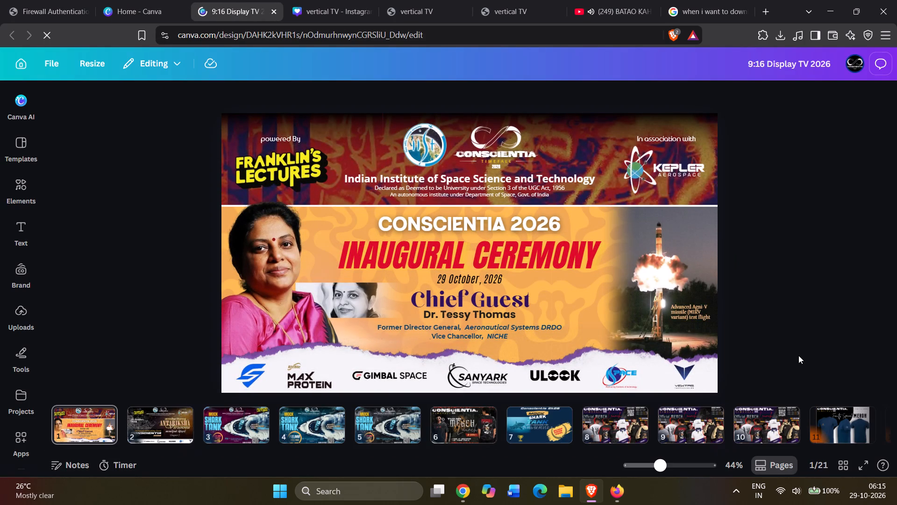
# Go forward page by page from page 1 of the design to examine its display slides.
pyautogui.press('Right')
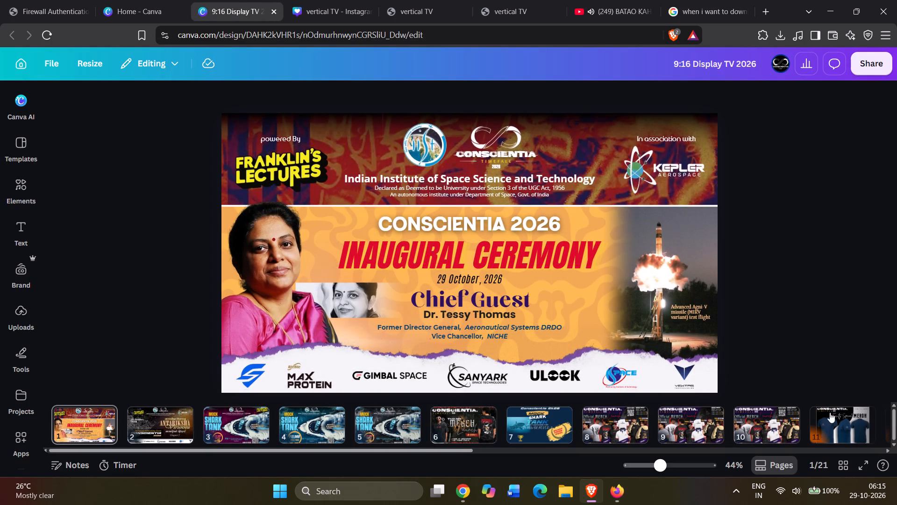
pyautogui.click(849, 332)
pyautogui.press('Right')
pyautogui.press('Right')
pyautogui.press('Right')
pyautogui.press('Right')
pyautogui.press('Right')
pyautogui.press('Right')
pyautogui.press('Right')
pyautogui.press('Right')
pyautogui.press('Right')
pyautogui.press('Right')
pyautogui.press('Right')
pyautogui.press('Right')
pyautogui.press('Right')
pyautogui.press('Right')
pyautogui.press('Right')
pyautogui.press('Right')
pyautogui.press('Right')
pyautogui.press('Right')
pyautogui.press('Right')
pyautogui.press('Right')
pyautogui.press('Right')
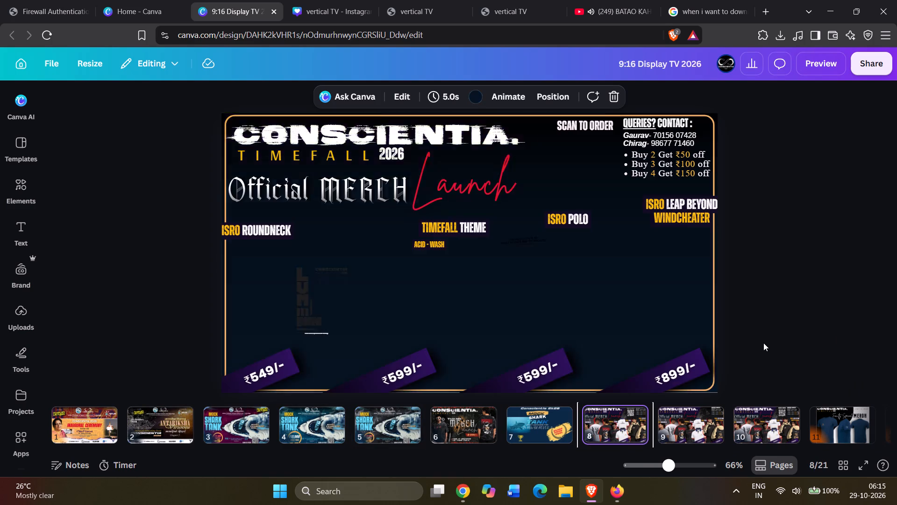
# Look through the remaining pages of the "9:16 Display TV 2026" design and check the Teen Taal poster PDF for reference.
pyautogui.press('Right')
pyautogui.press('Right')
pyautogui.press('Right')
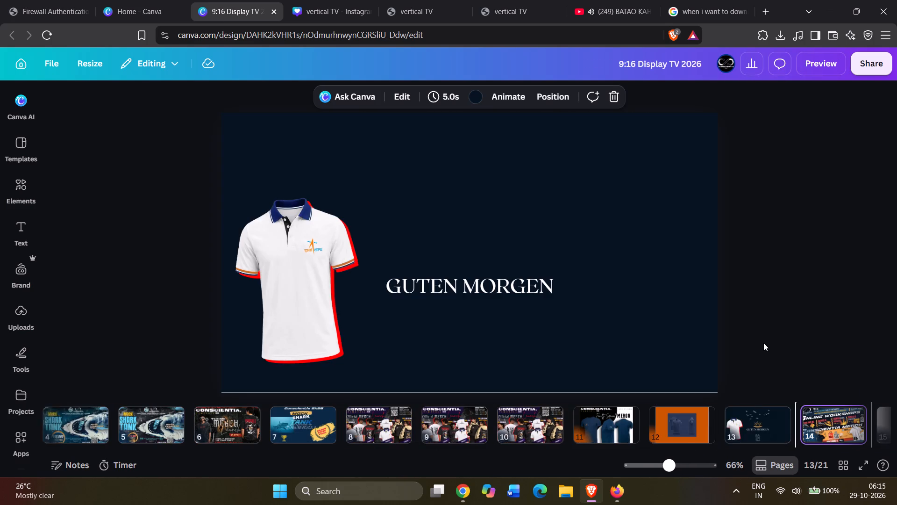
pyautogui.press('Right')
pyautogui.press('Right')
pyautogui.press('Right')
pyautogui.press('Right')
pyautogui.press('Right')
pyautogui.press('Right')
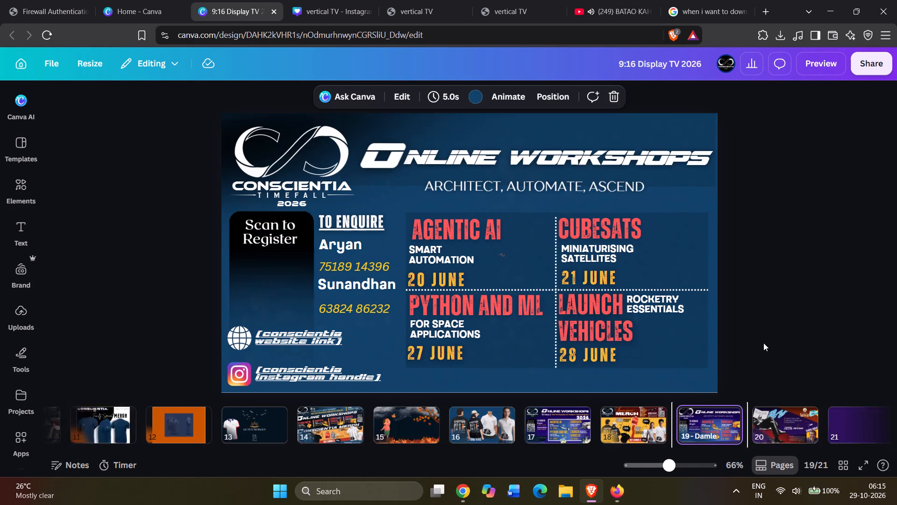
pyautogui.press('Right')
pyautogui.press('Right')
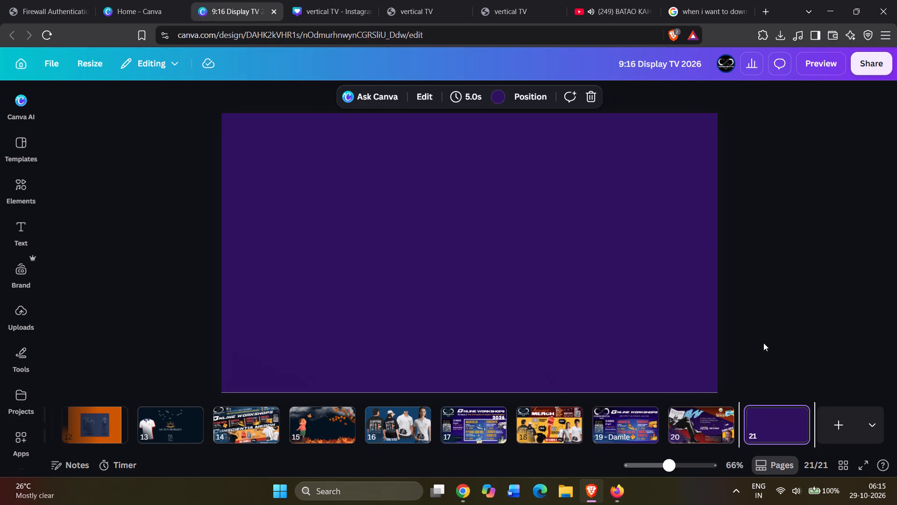
pyautogui.press('Right')
pyautogui.press('Right')
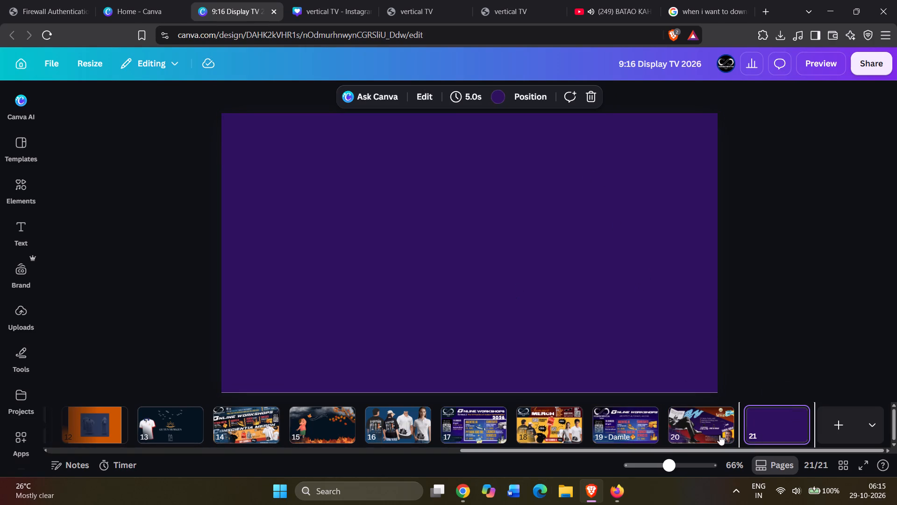
pyautogui.click(685, 423)
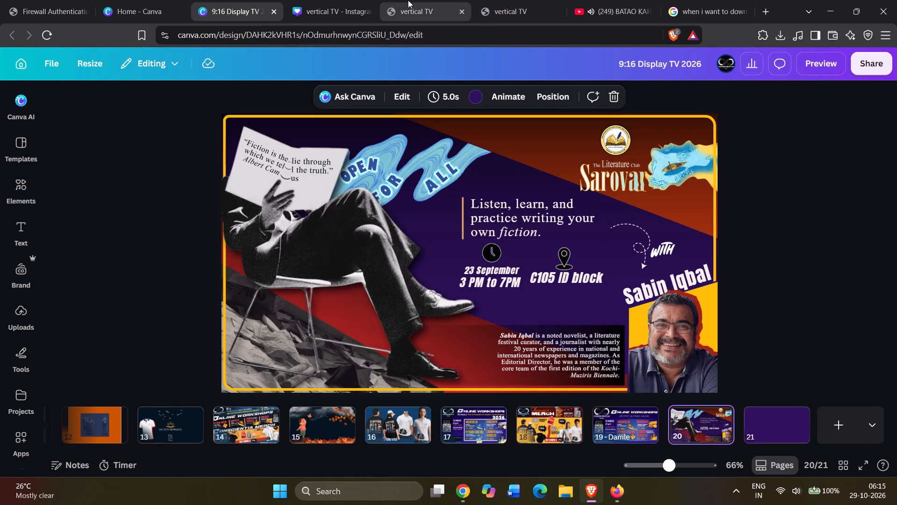
pyautogui.click(408, 0)
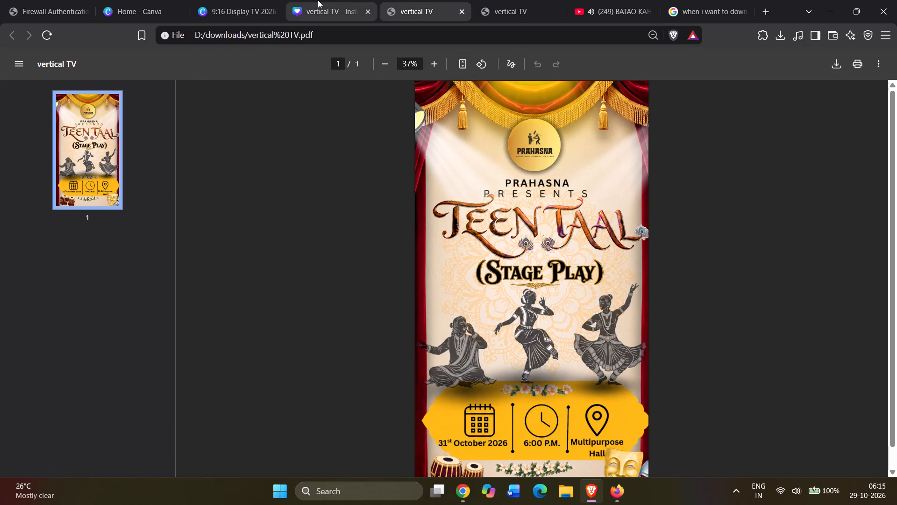
pyautogui.click(215, 0)
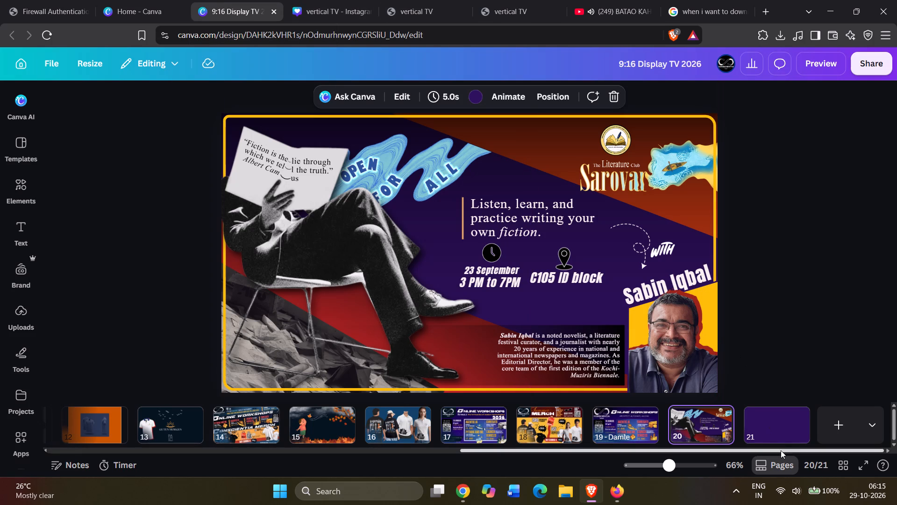
# On the blank purple page 21, search the templates for "old letter page" and browse the designs for a suitable one.
pyautogui.click(771, 421)
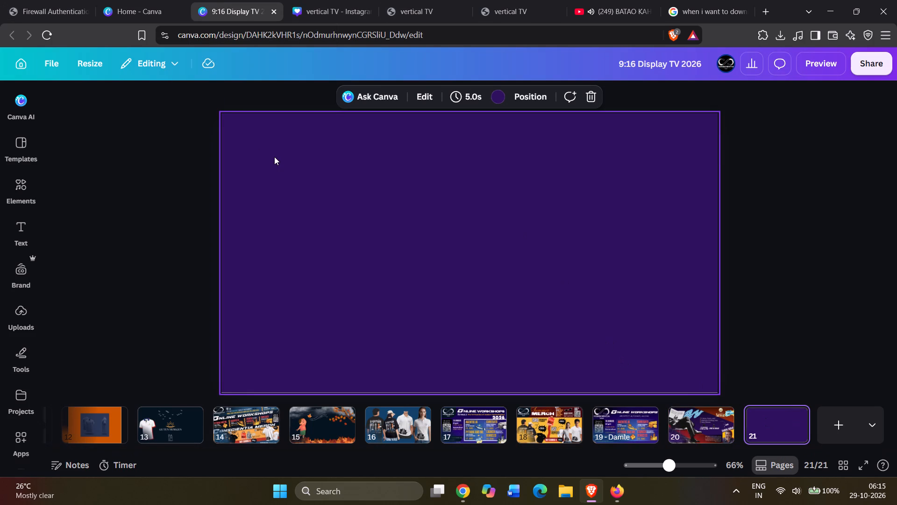
pyautogui.click(26, 144)
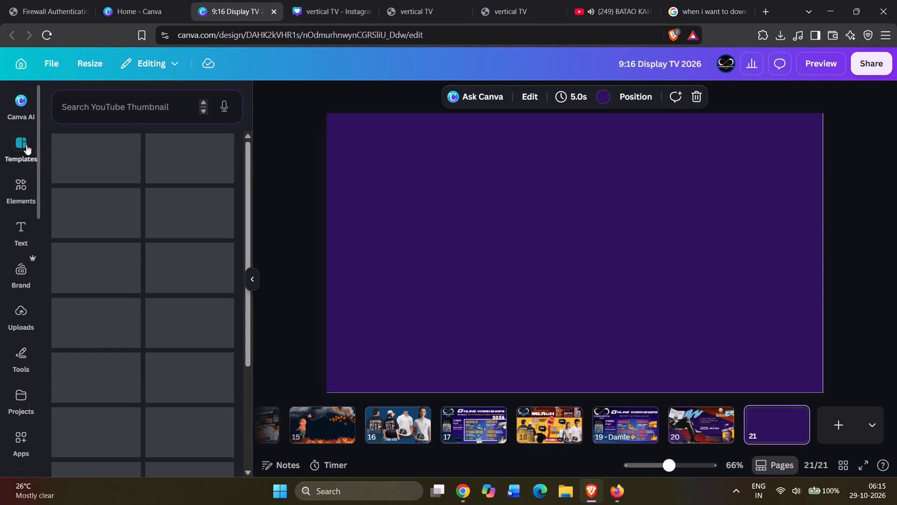
pyautogui.click(128, 107)
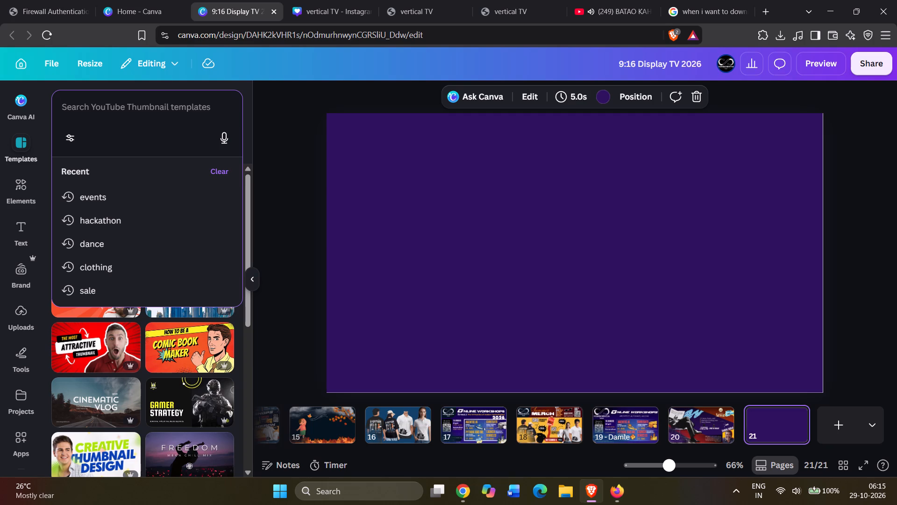
pyautogui.write('old letter')
pyautogui.press('space')
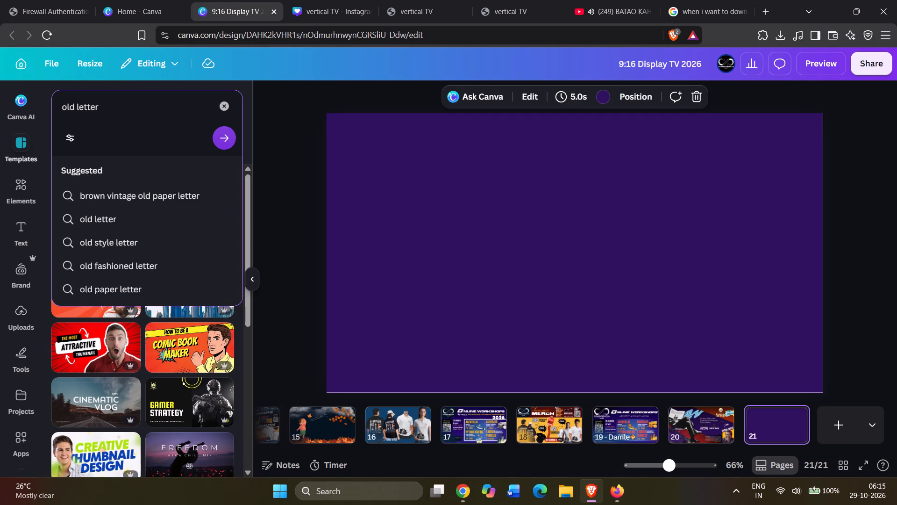
pyautogui.write('page')
pyautogui.press('Return')
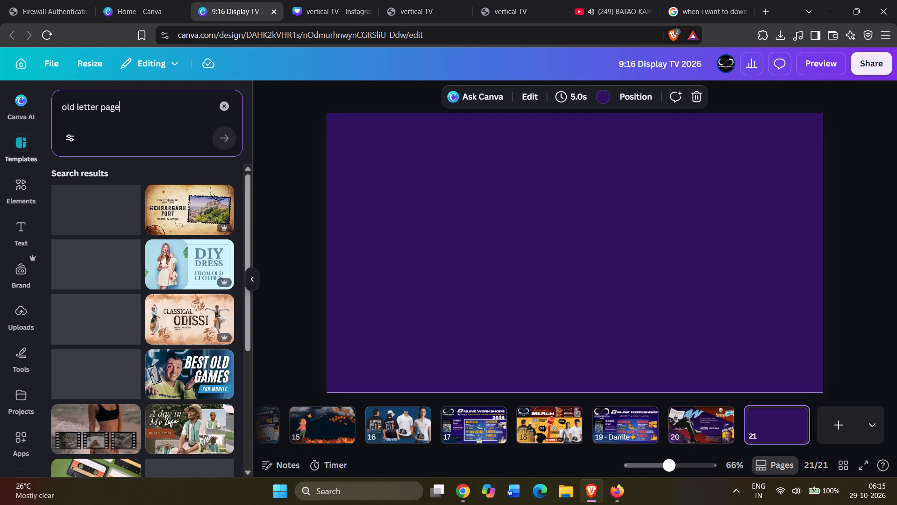
pyautogui.scroll(-3, 157, 325)
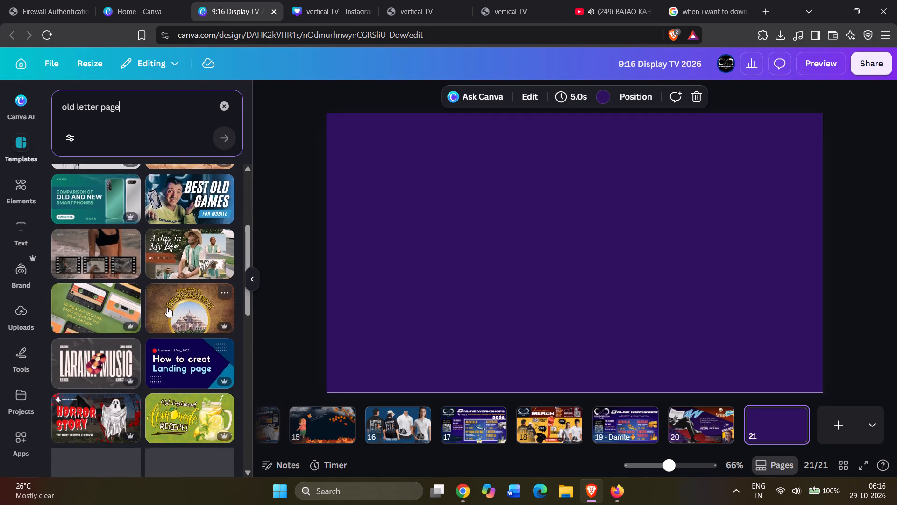
pyautogui.scroll(-5, 156, 274)
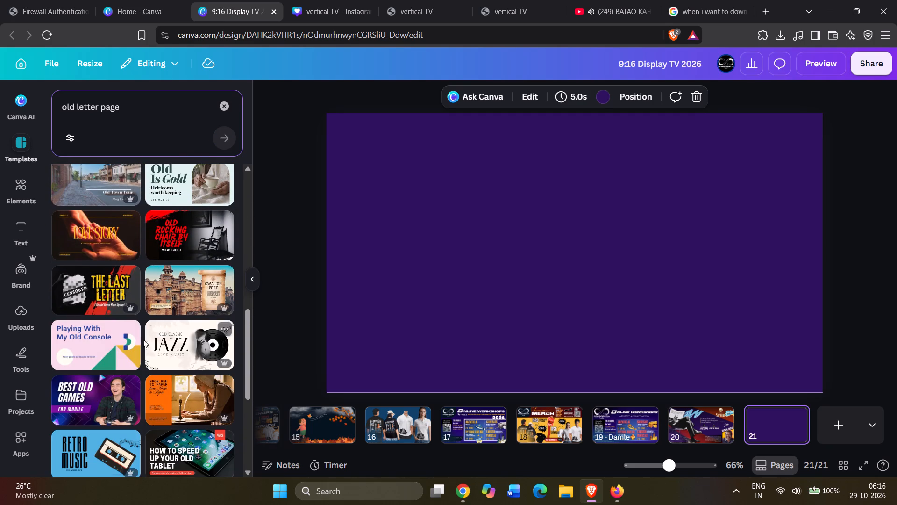
pyautogui.scroll(-3, 132, 325)
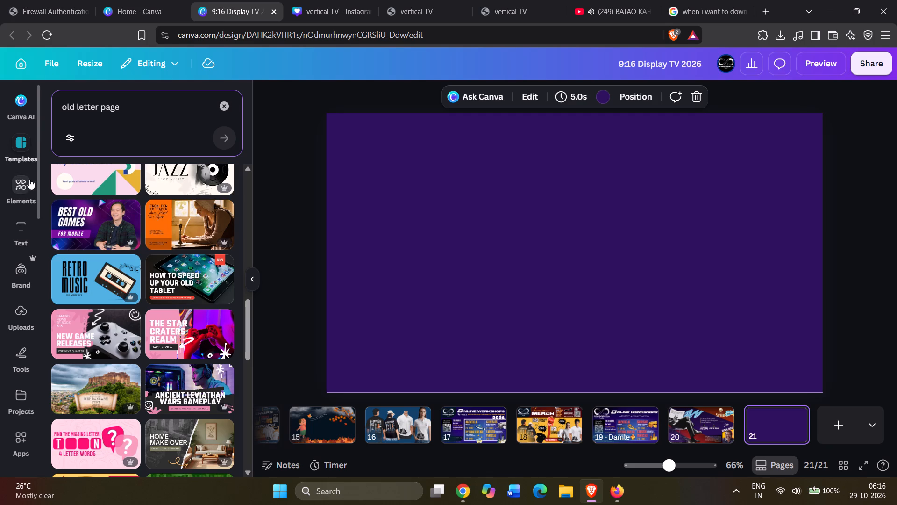
pyautogui.scroll(20, 69, 192)
pyautogui.scroll(2, 69, 192)
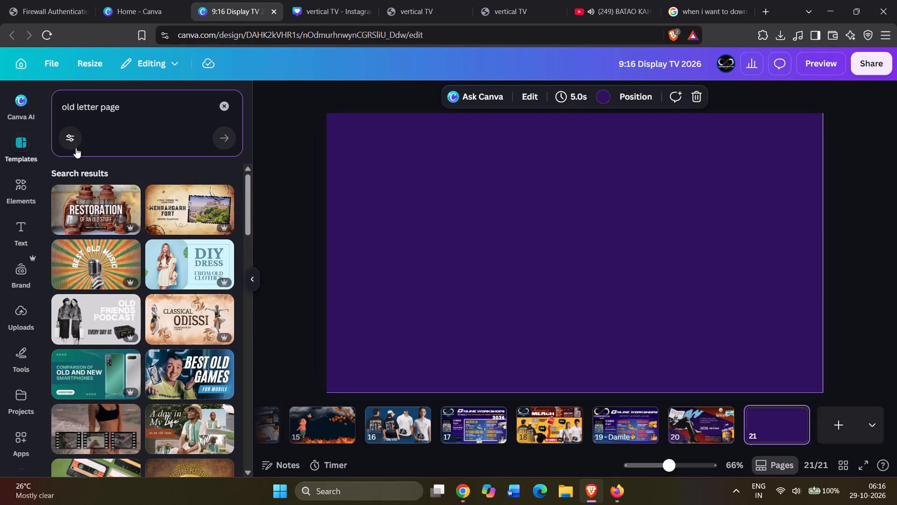
pyautogui.click(76, 145)
pyautogui.click(145, 148)
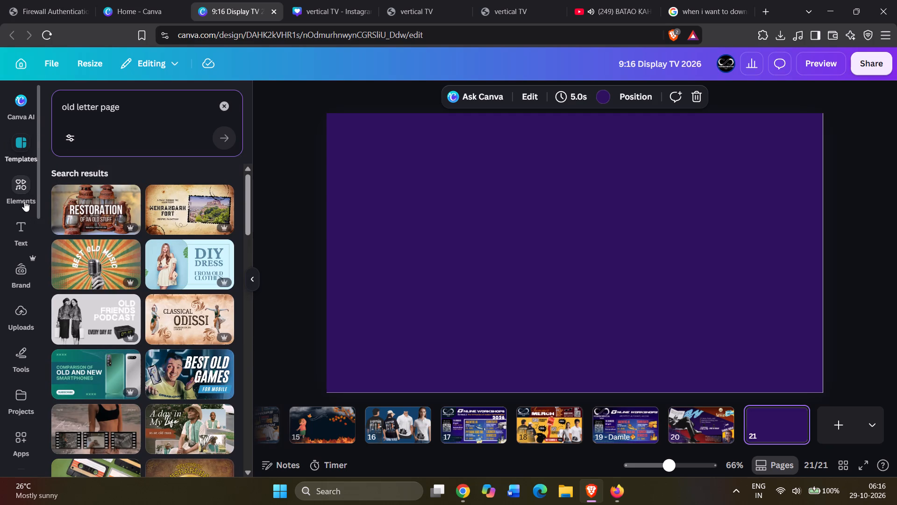
# Search the design elements for "vintage letter page".
pyautogui.click(20, 189)
pyautogui.click(132, 108)
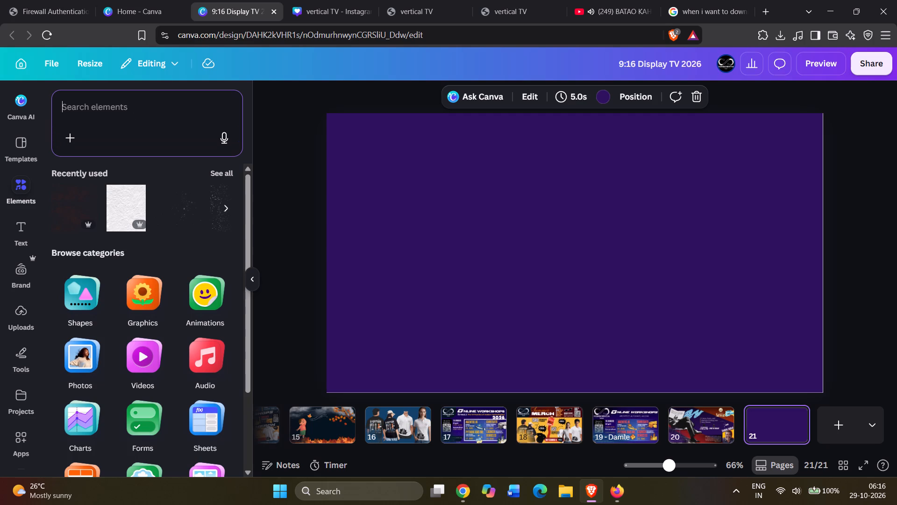
pyautogui.write('vintage letter paf')
pyautogui.press('BackSpace')
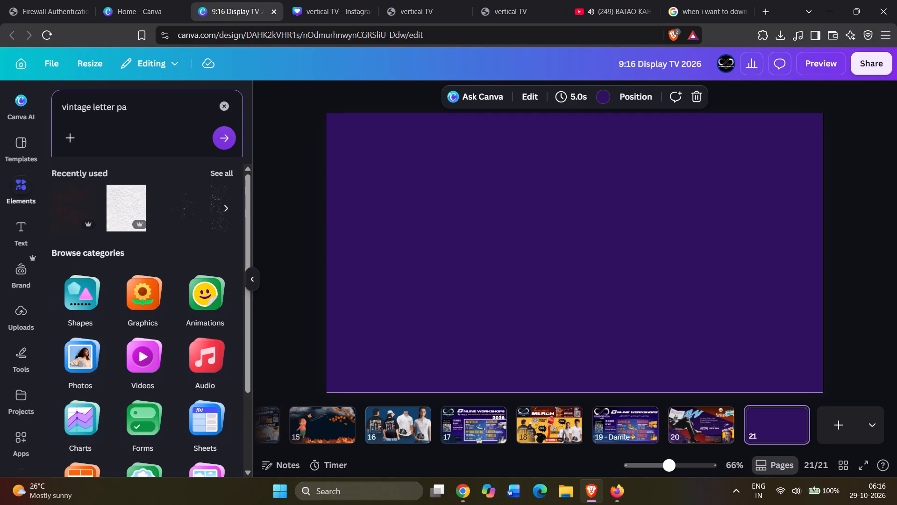
pyautogui.write('ge')
pyautogui.press('Return')
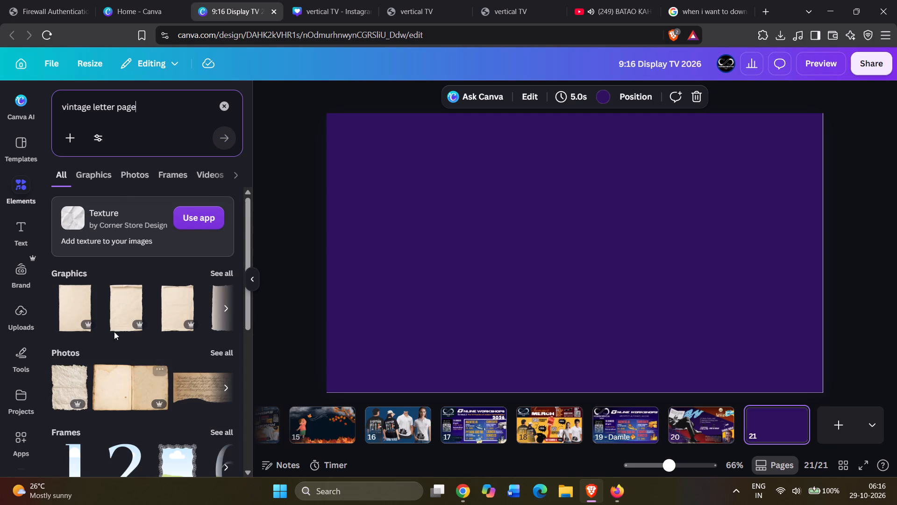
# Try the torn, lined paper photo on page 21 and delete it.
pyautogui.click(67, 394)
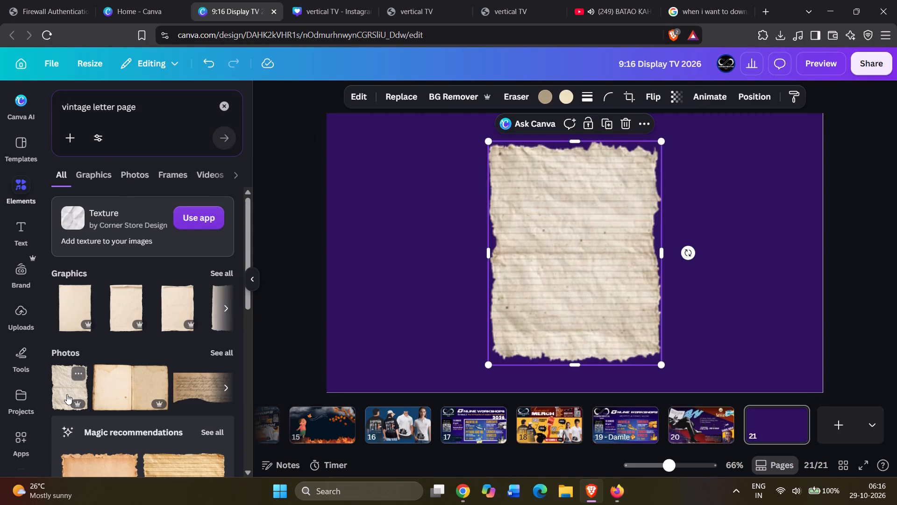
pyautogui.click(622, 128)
# Add the first plain vintage paper graphic to page 21, enlarge it to about twice its size, and position it near the page's centre.
pyautogui.click(75, 303)
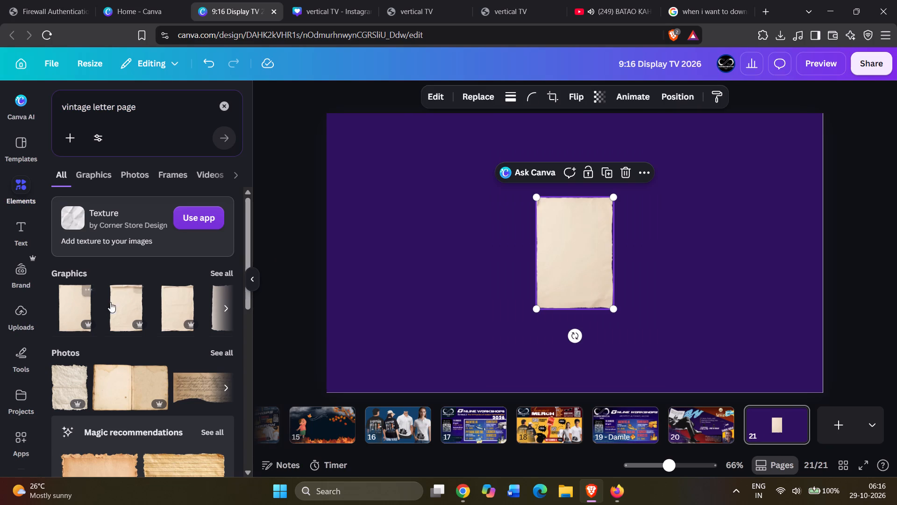
pyautogui.click(645, 173)
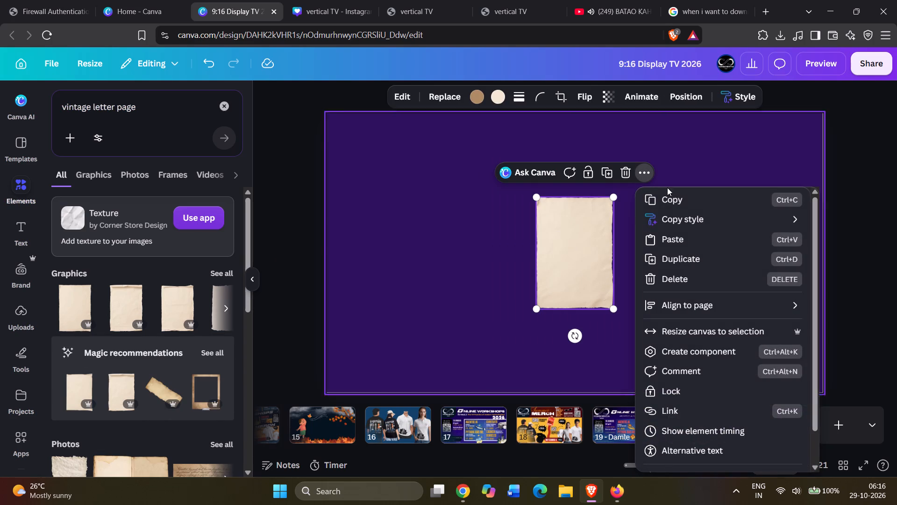
pyautogui.scroll(-2, 695, 378)
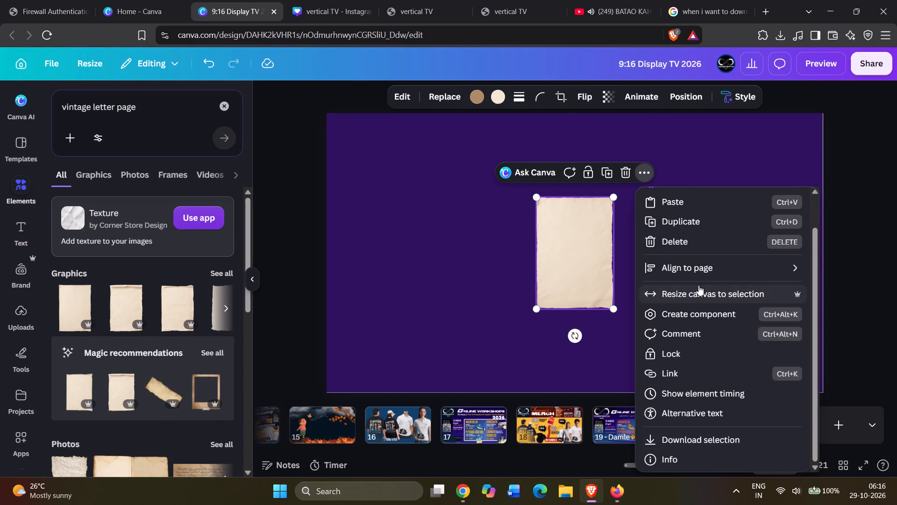
pyautogui.click(552, 264)
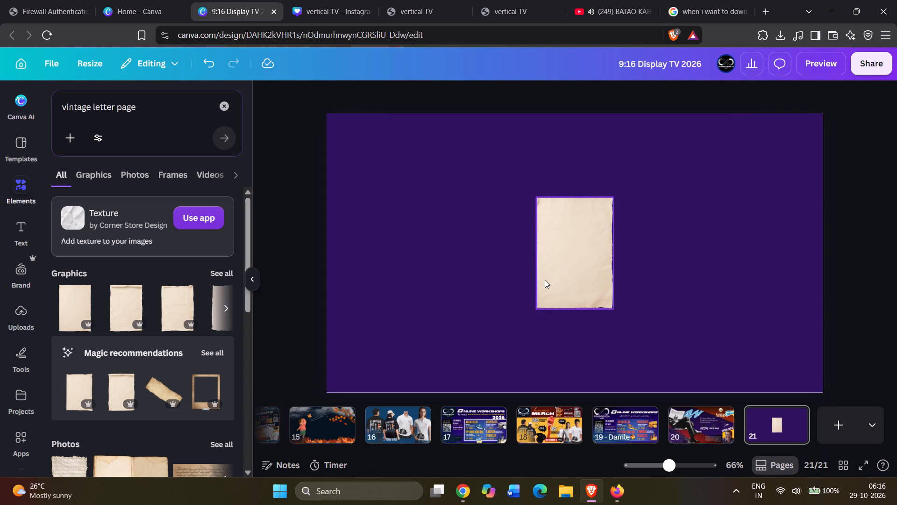
pyautogui.click(545, 280)
pyautogui.moveTo(538, 308); pyautogui.dragTo(404, 385)
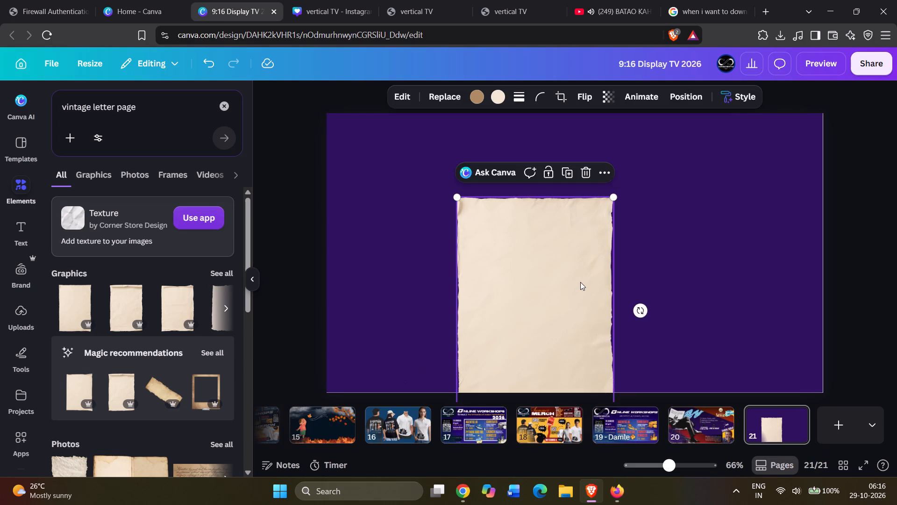
pyautogui.moveTo(580, 282); pyautogui.dragTo(600, 219)
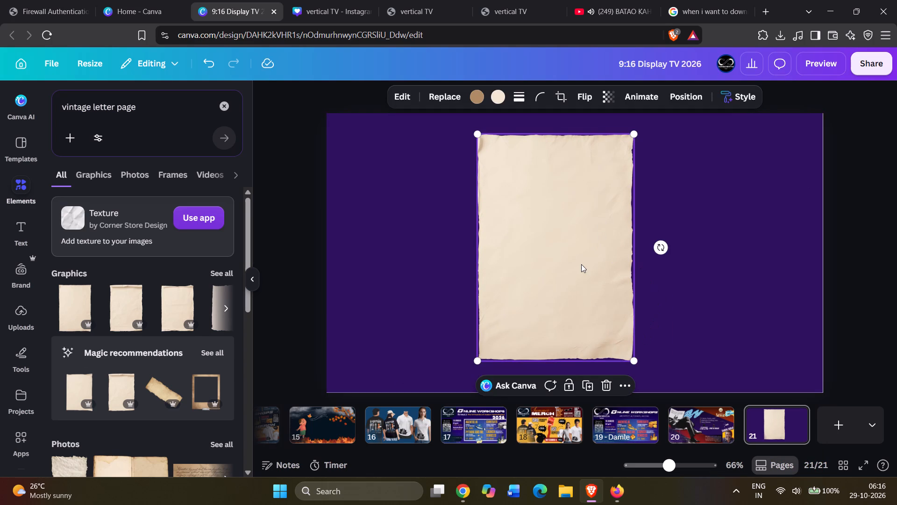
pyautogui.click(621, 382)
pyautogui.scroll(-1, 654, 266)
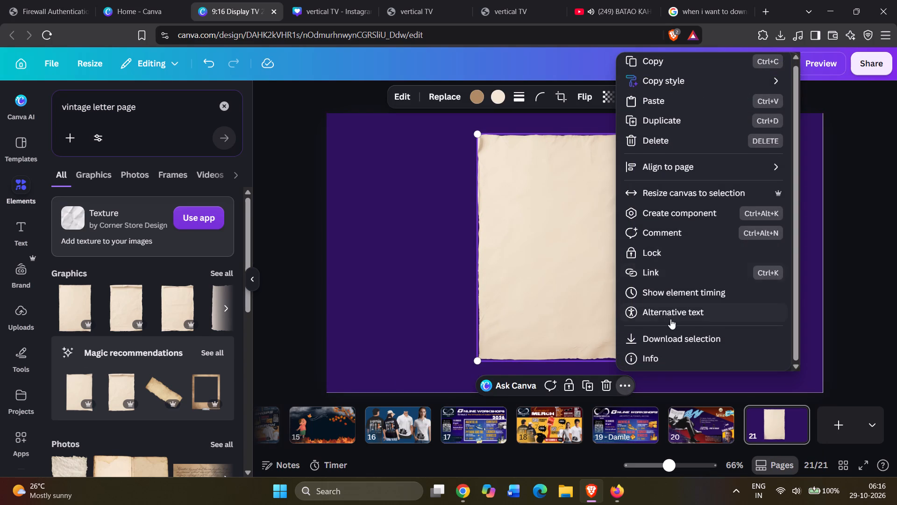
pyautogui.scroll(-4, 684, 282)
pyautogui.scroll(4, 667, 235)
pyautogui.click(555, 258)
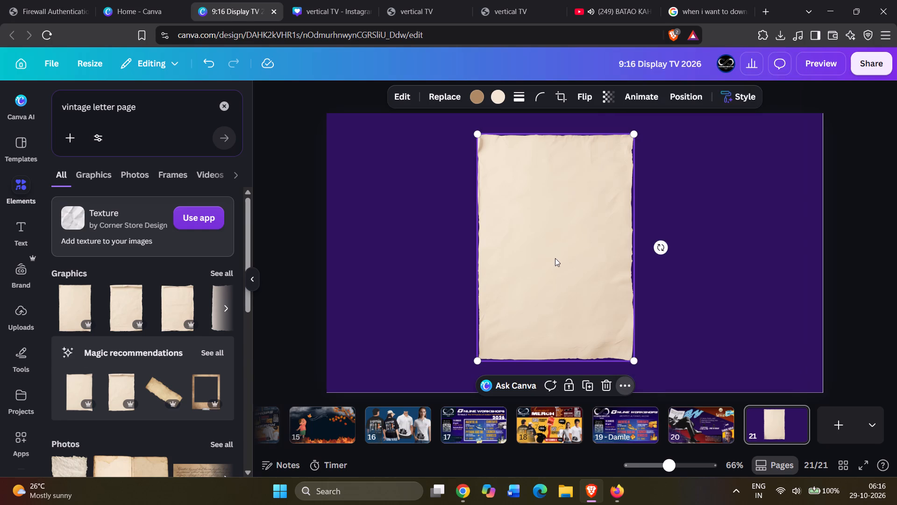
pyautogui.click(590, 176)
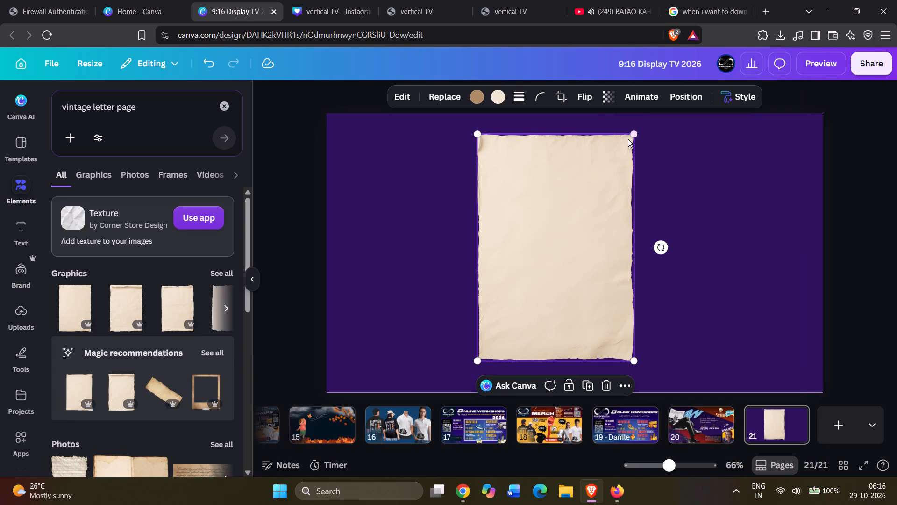
# Enlarge the vintage paper sheet to fill the page's full height and place it flush against the page's left edge.
pyautogui.moveTo(634, 134); pyautogui.dragTo(736, 124)
pyautogui.moveTo(536, 231); pyautogui.dragTo(545, 272)
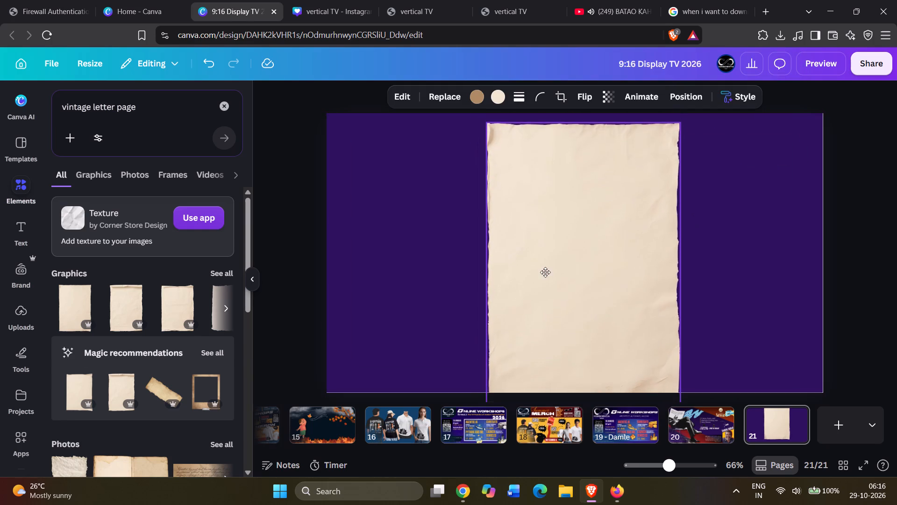
pyautogui.moveTo(545, 272); pyautogui.dragTo(385, 257)
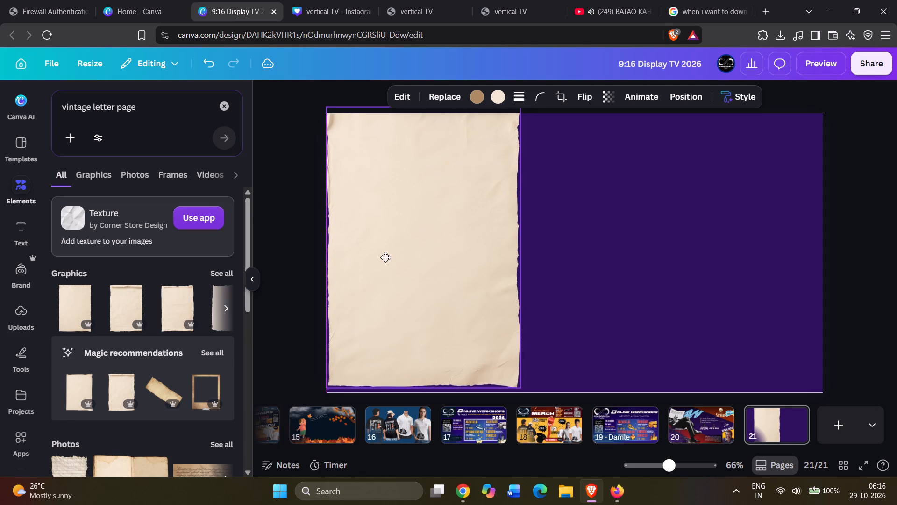
pyautogui.moveTo(385, 257); pyautogui.dragTo(385, 259)
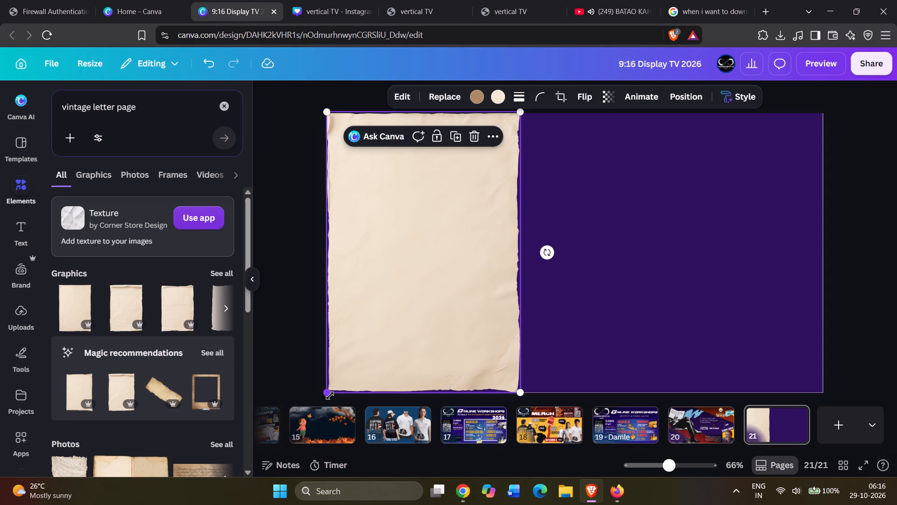
pyautogui.click(327, 394)
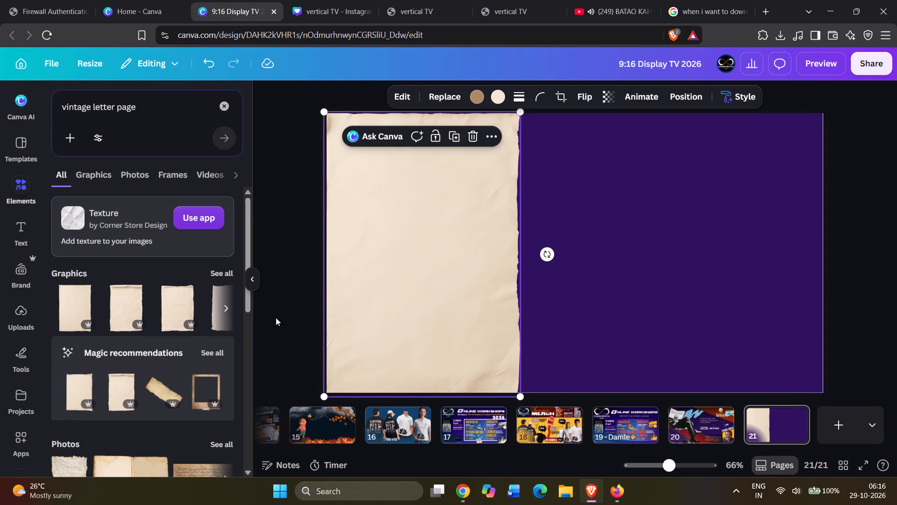
# Duplicate the vintage paper sheet on page 21 and place the copy beside the original, slightly overlapping its torn right edge.
pyautogui.click(271, 310)
pyautogui.click(407, 276)
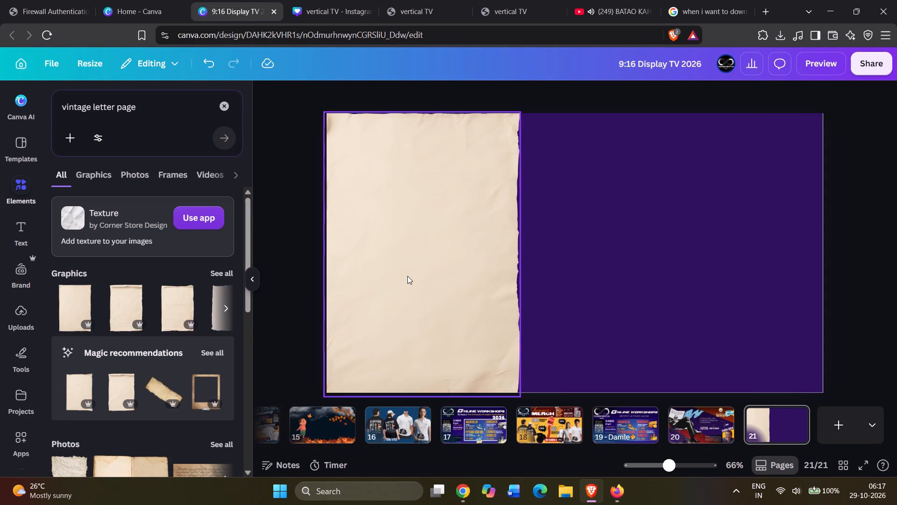
pyautogui.hotkey('ctrl', 'c')
pyautogui.hotkey('ctrl', 'v')
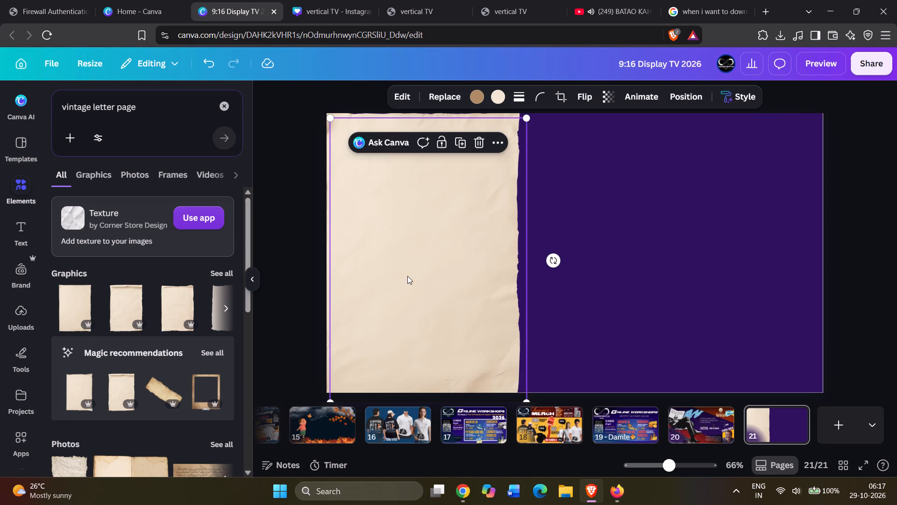
pyautogui.moveTo(424, 265); pyautogui.dragTo(670, 259)
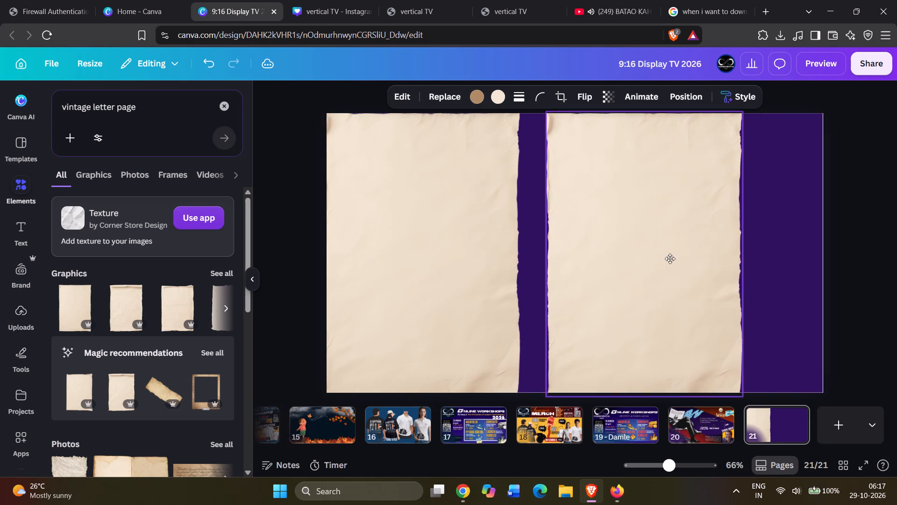
pyautogui.moveTo(670, 259); pyautogui.dragTo(606, 256)
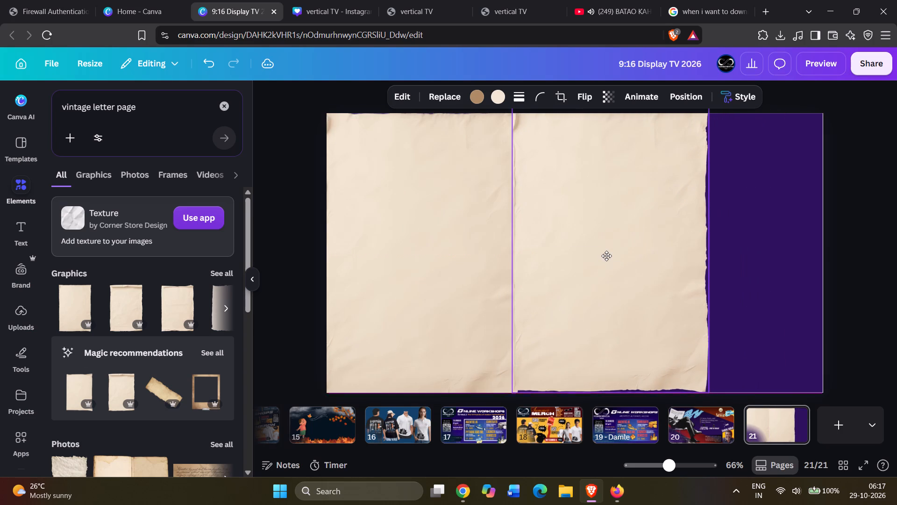
pyautogui.moveTo(606, 256); pyautogui.dragTo(606, 257)
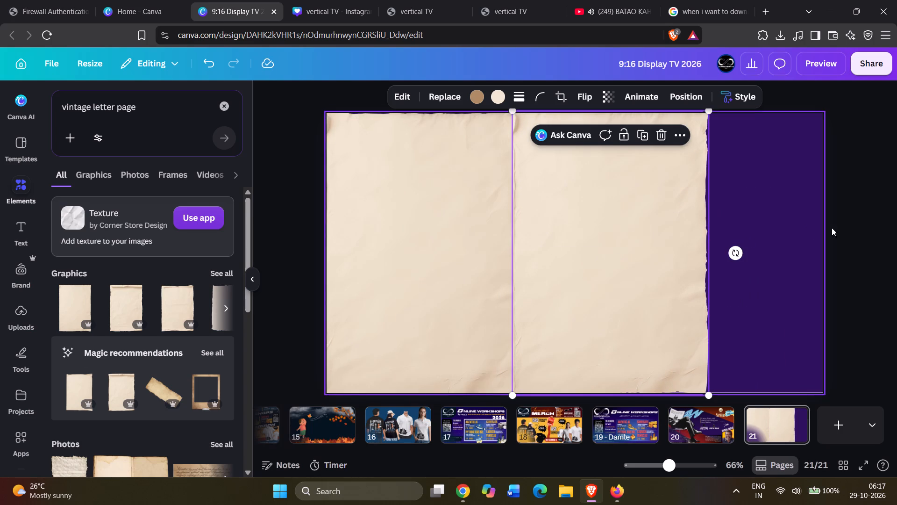
# Add a third copy of the paper sheet over the page's right end and shift the middle sheet left, covering the purple gaps between sheets.
pyautogui.hotkey('ctrl', 'v')
pyautogui.moveTo(582, 238); pyautogui.dragTo(629, 246)
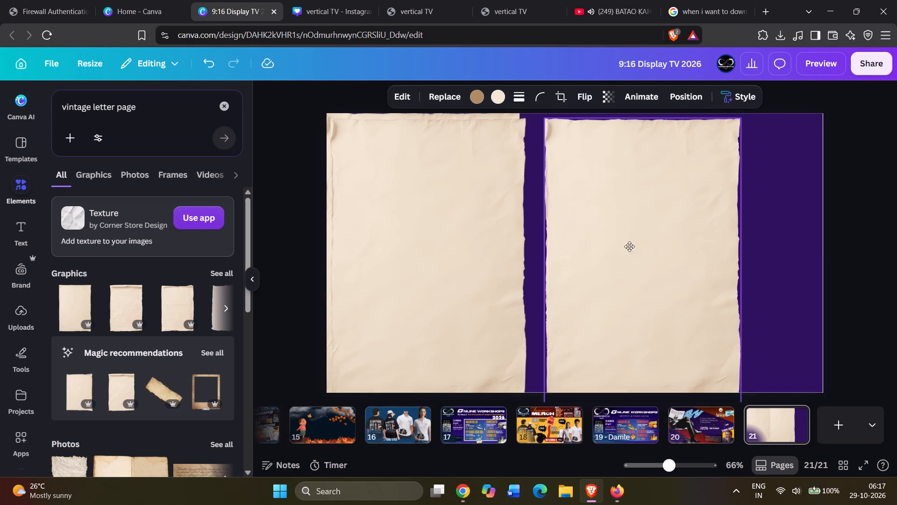
pyautogui.moveTo(629, 246); pyautogui.dragTo(587, 238)
pyautogui.moveTo(445, 245); pyautogui.dragTo(723, 243)
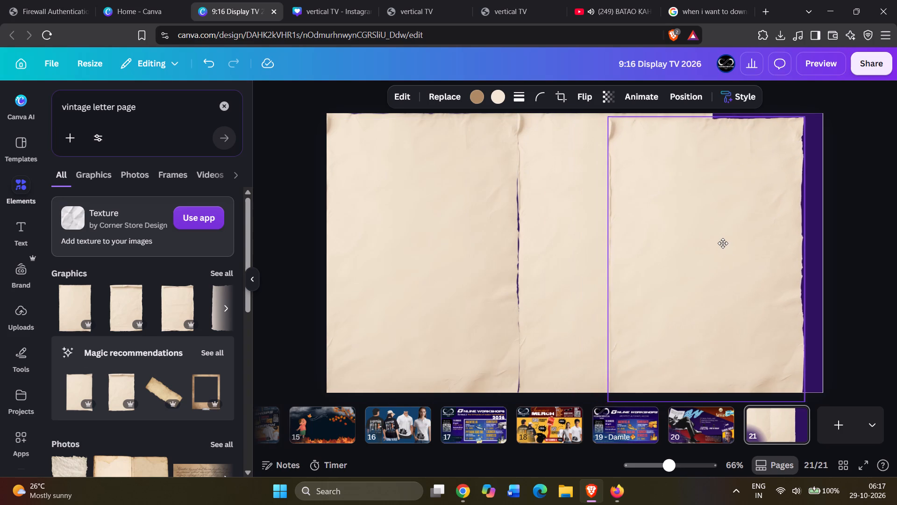
pyautogui.moveTo(723, 243); pyautogui.dragTo(767, 232)
pyautogui.moveTo(606, 252); pyautogui.dragTo(605, 252)
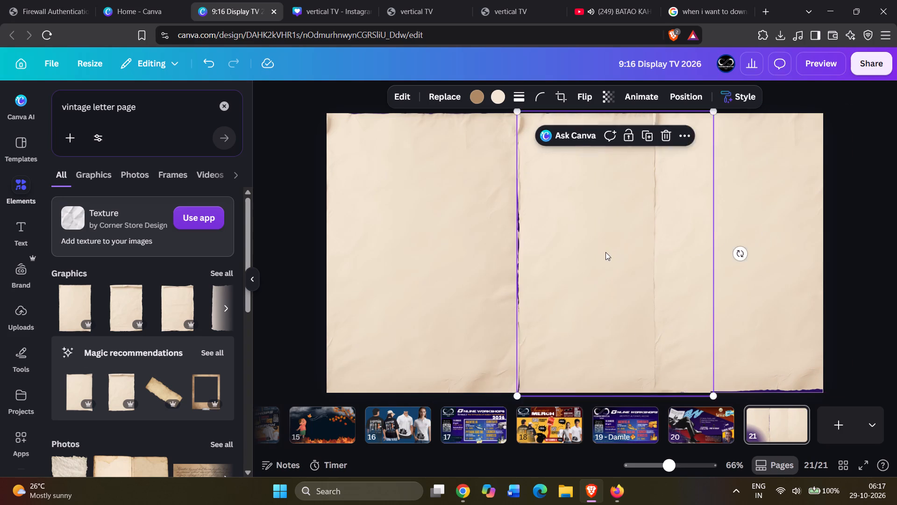
pyautogui.moveTo(605, 252); pyautogui.dragTo(591, 252)
pyautogui.click(887, 226)
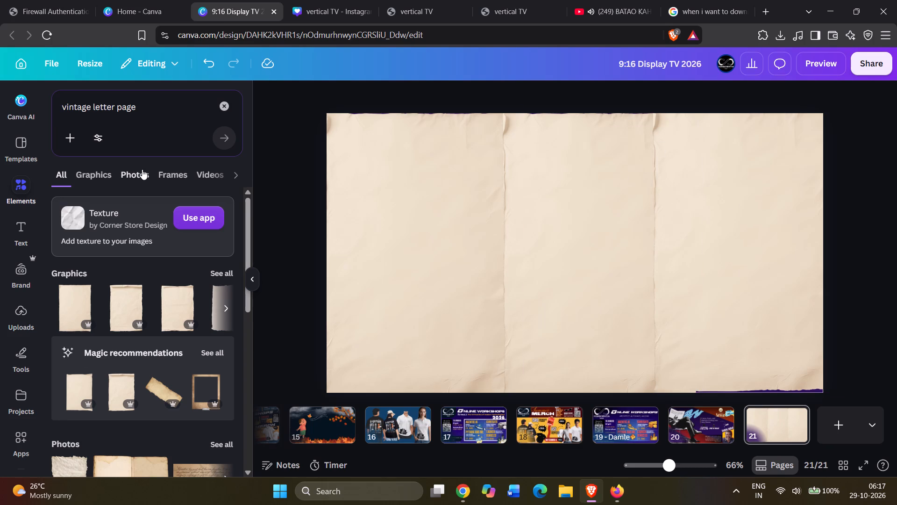
# Search the design elements for "stage play curtains" and show only graphics.
pyautogui.click(221, 98)
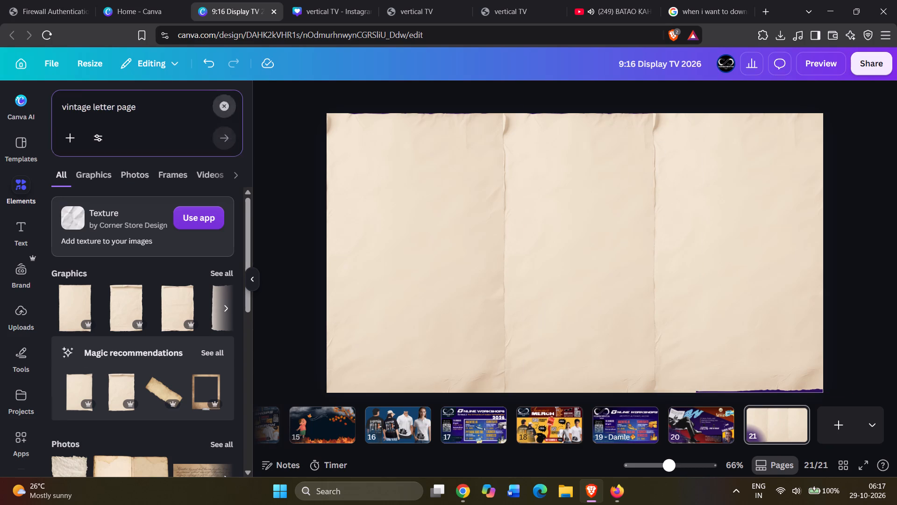
pyautogui.click(185, 108)
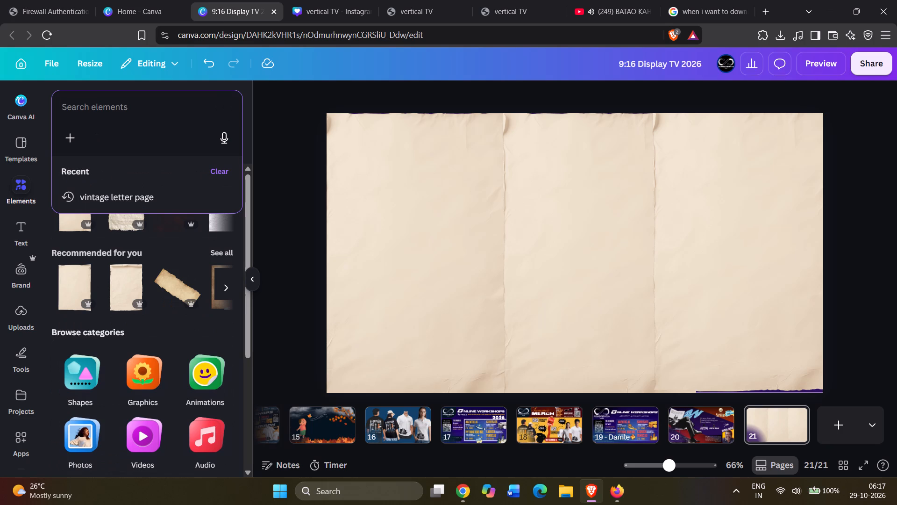
pyautogui.write('stage play')
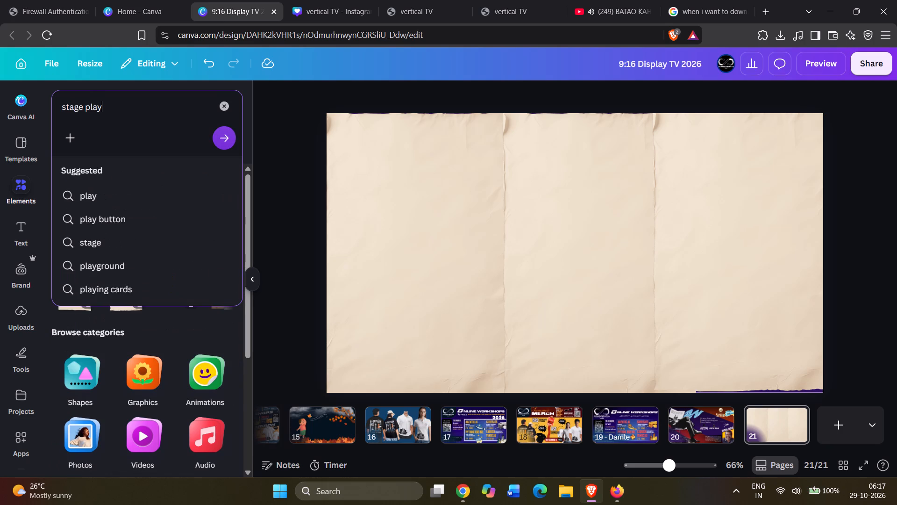
pyautogui.press('space')
pyautogui.write('c')
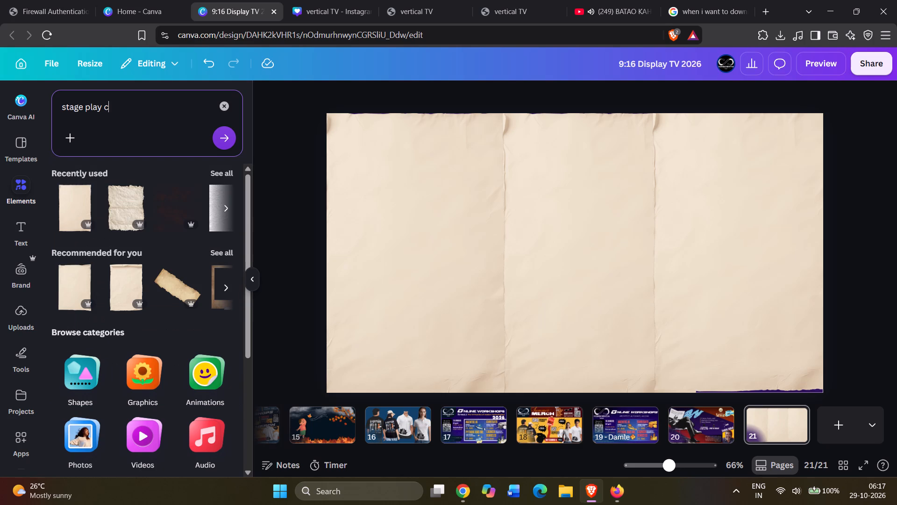
pyautogui.write('urtai')
pyautogui.write('ns')
pyautogui.press('Return')
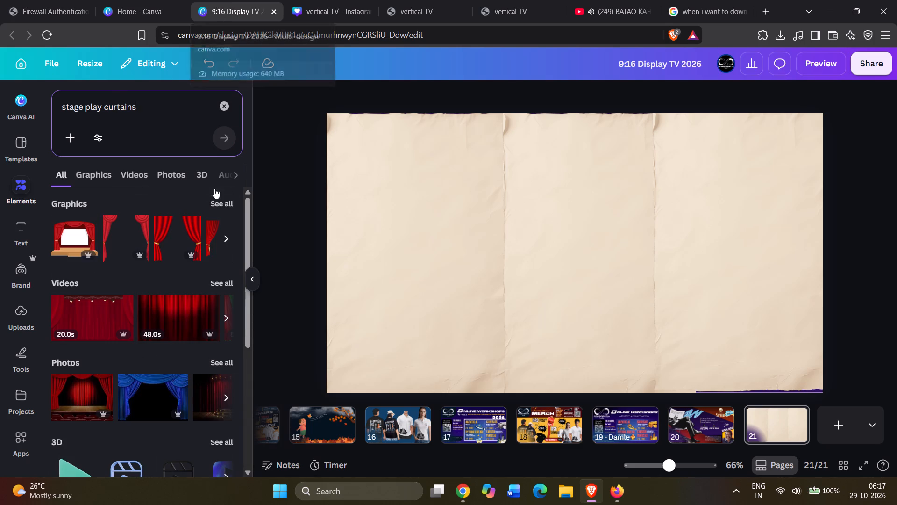
pyautogui.click(91, 170)
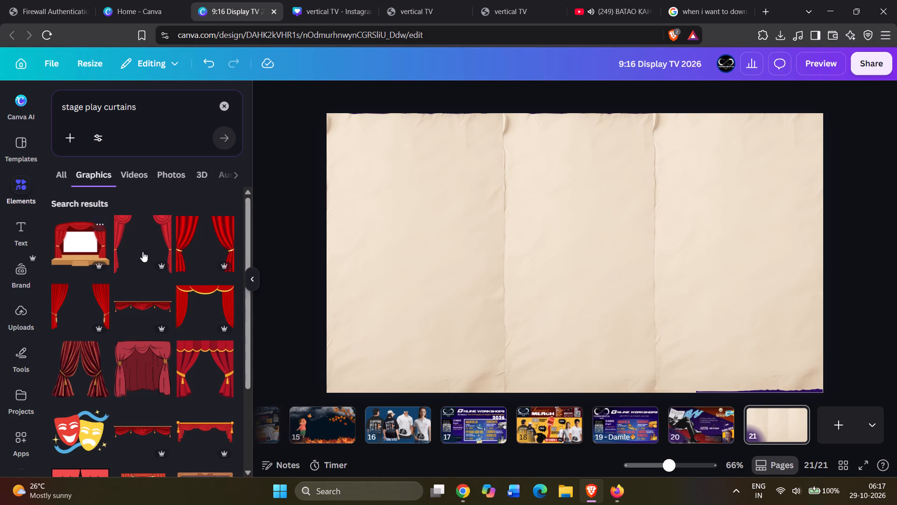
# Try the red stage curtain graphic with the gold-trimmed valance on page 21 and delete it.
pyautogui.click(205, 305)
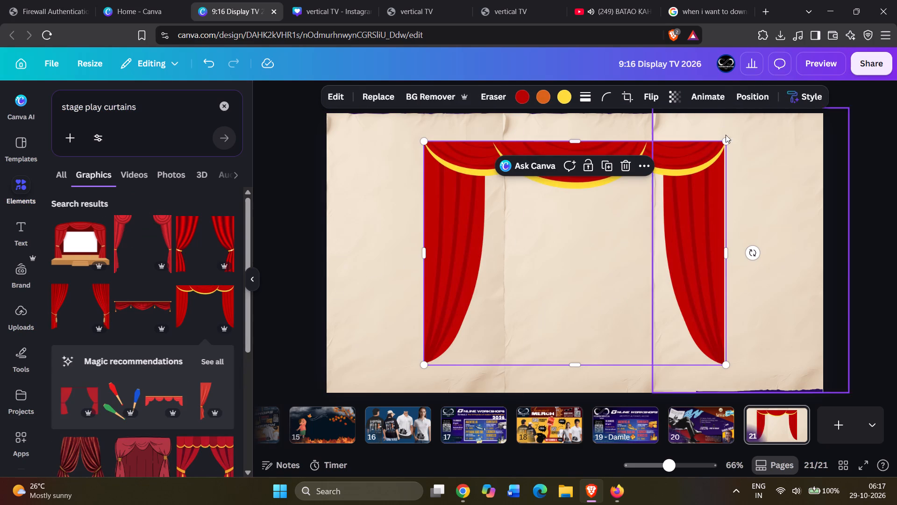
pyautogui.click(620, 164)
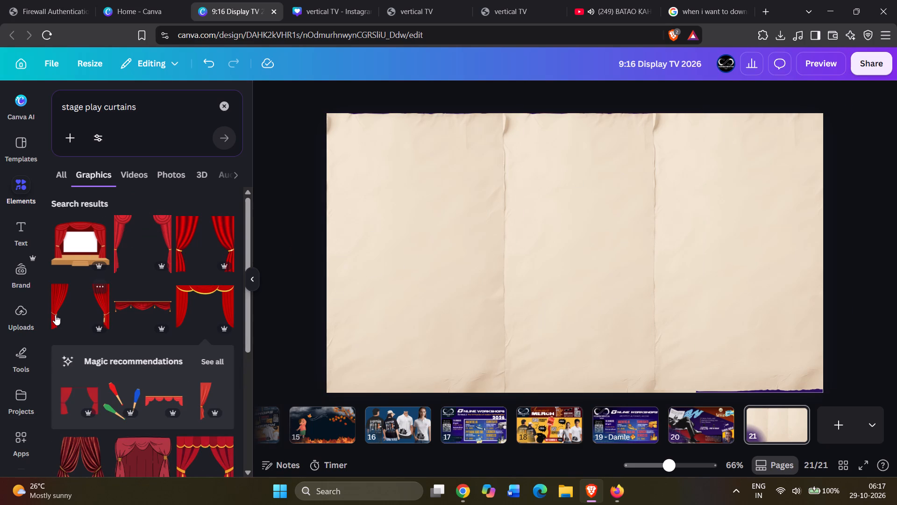
# Add the red curtains with gold tassel tiebacks to page 21, enlarge them to about the page's height, and widen them to nearly its full width.
pyautogui.click(55, 315)
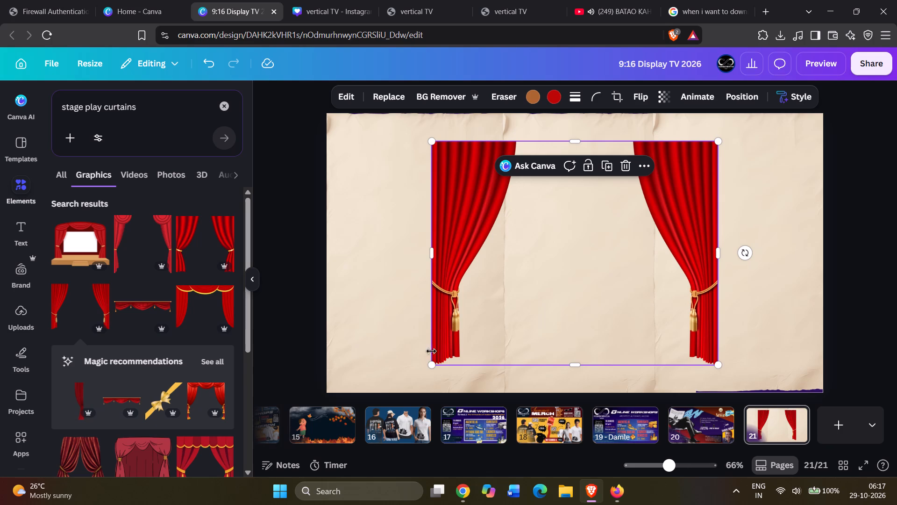
pyautogui.moveTo(433, 366); pyautogui.dragTo(305, 352)
pyautogui.moveTo(548, 328); pyautogui.dragTo(568, 293)
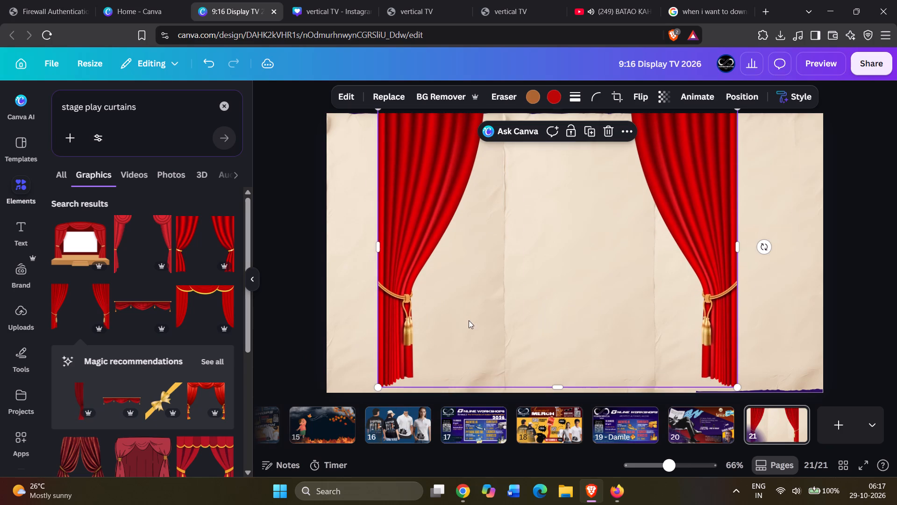
pyautogui.moveTo(376, 247); pyautogui.dragTo(328, 251)
pyautogui.moveTo(651, 247); pyautogui.dragTo(681, 251)
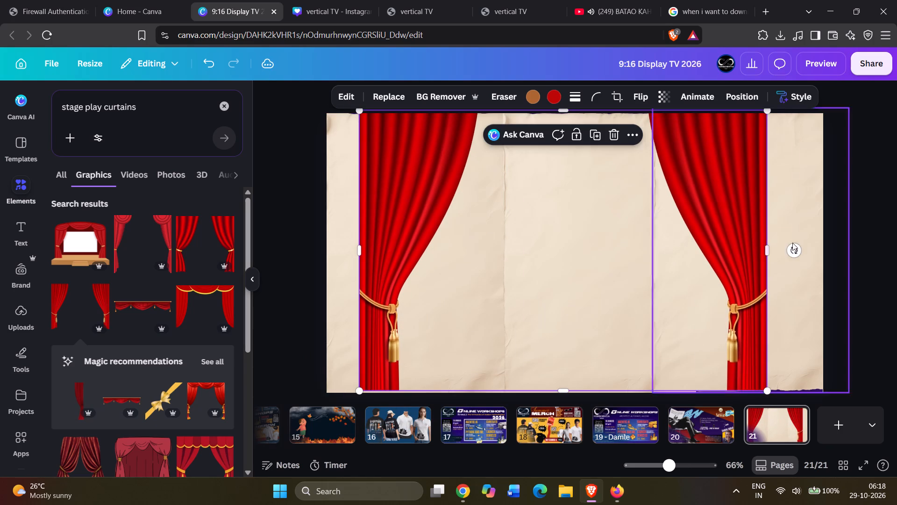
pyautogui.moveTo(769, 251); pyautogui.dragTo(830, 252)
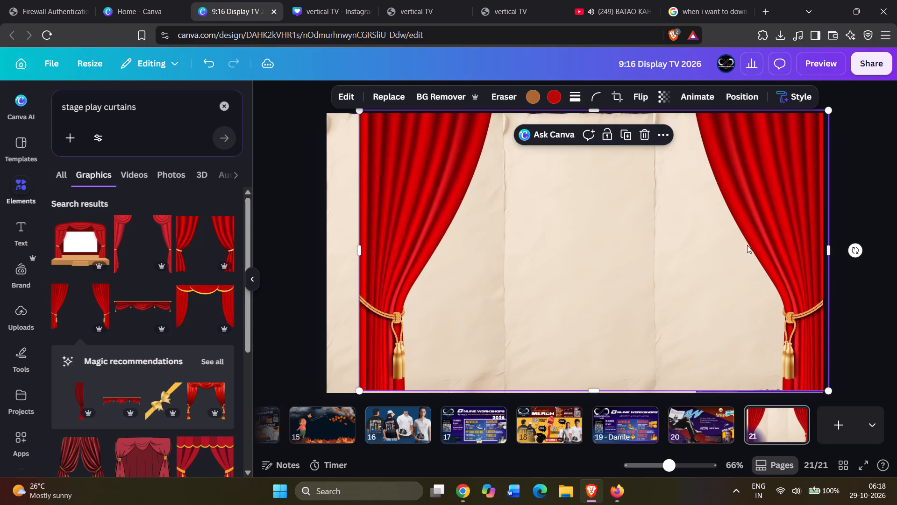
pyautogui.moveTo(739, 245); pyautogui.dragTo(725, 245)
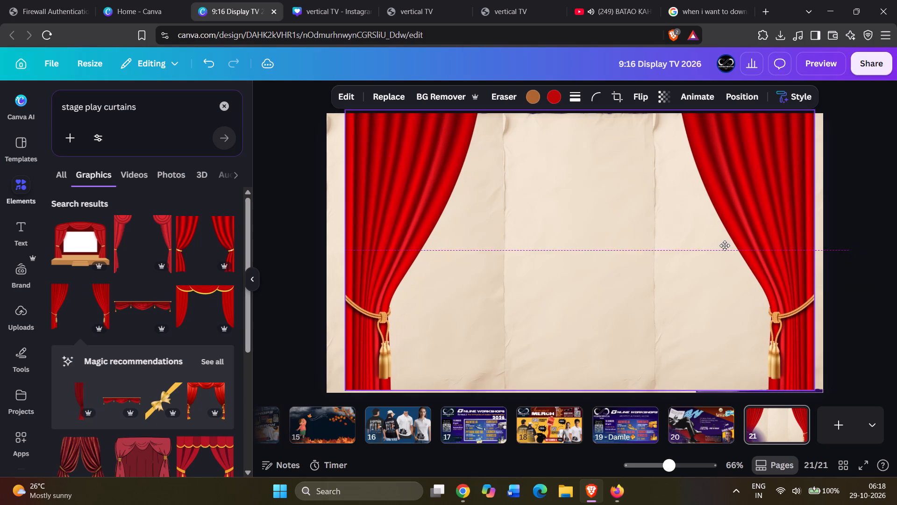
pyautogui.moveTo(725, 245); pyautogui.dragTo(721, 243)
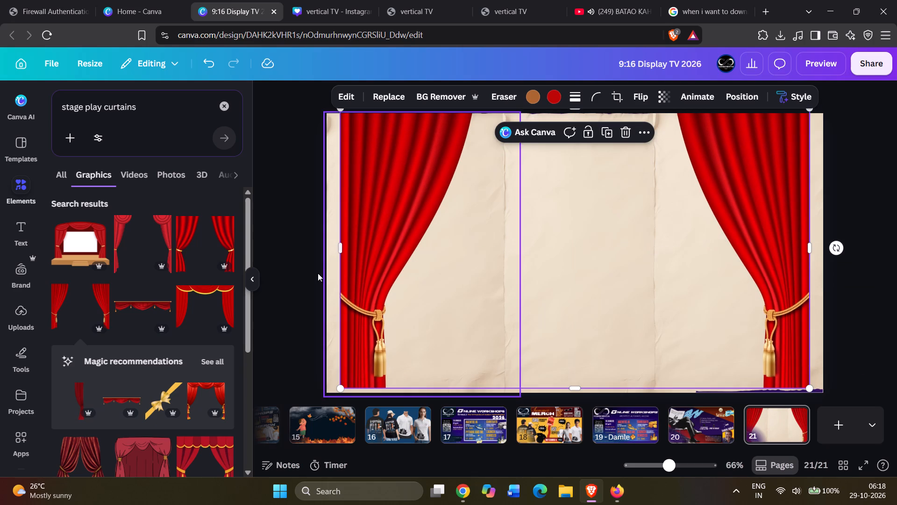
# Stretch the curtains past both side edges of the page, to about 1,400 wide, and extend them slightly below its bottom edge.
pyautogui.click(335, 246)
pyautogui.click(370, 245)
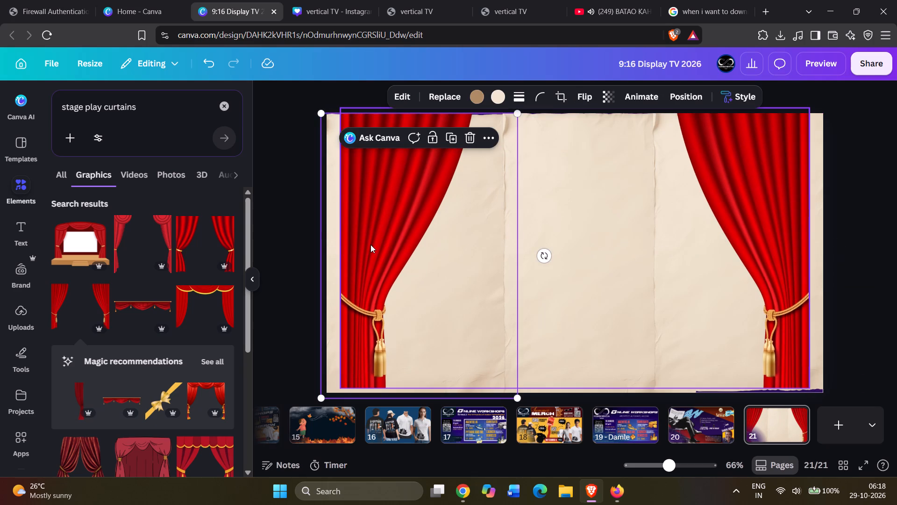
pyautogui.click(353, 249)
pyautogui.click(338, 248)
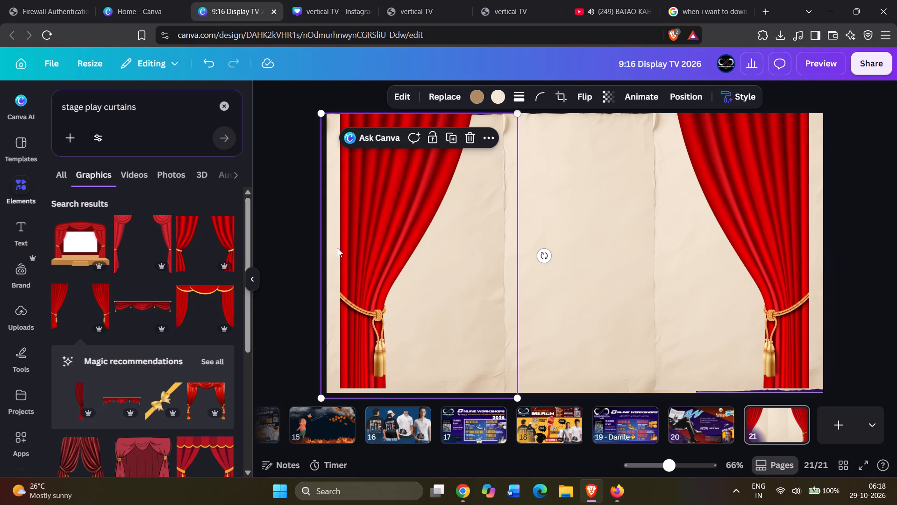
pyautogui.click(380, 246)
pyautogui.moveTo(341, 248); pyautogui.dragTo(320, 253)
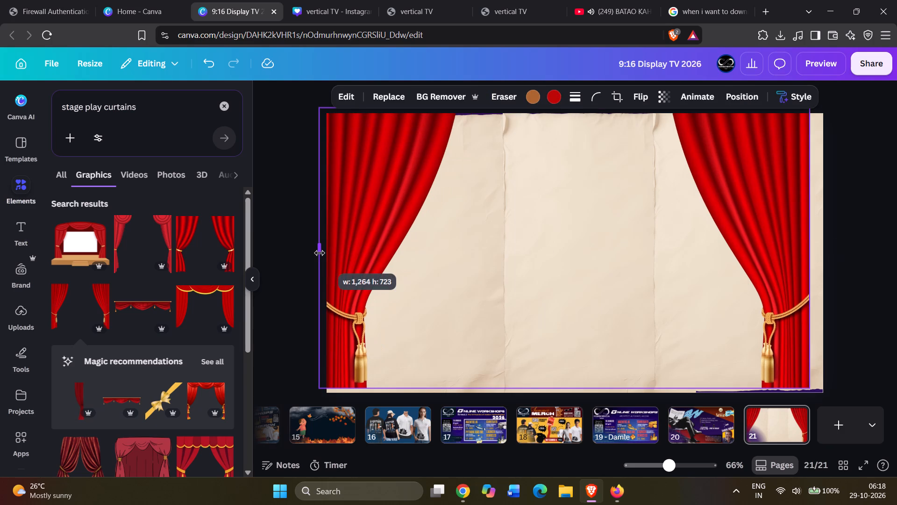
pyautogui.moveTo(535, 236); pyautogui.dragTo(548, 238)
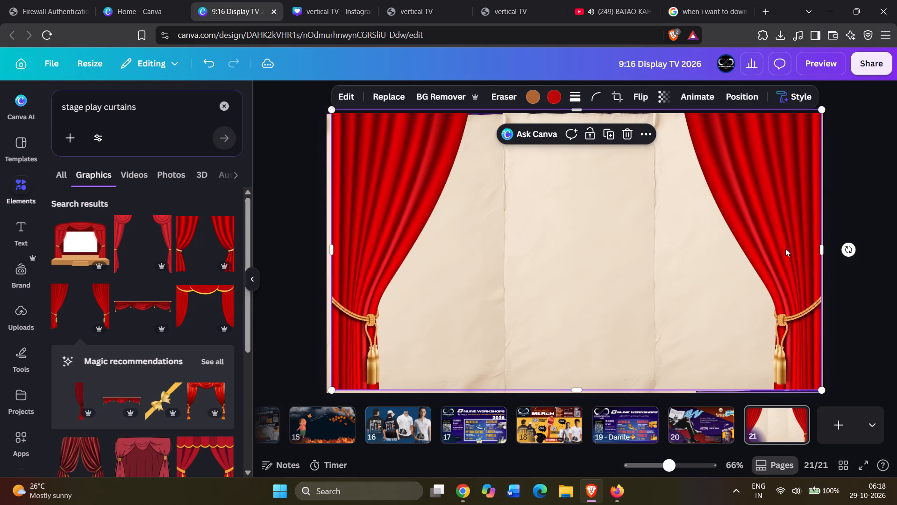
pyautogui.moveTo(820, 253); pyautogui.dragTo(858, 259)
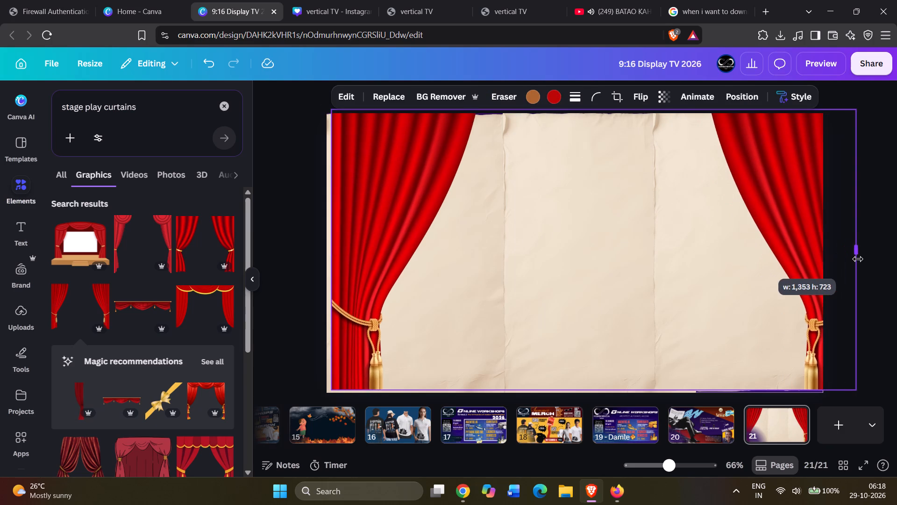
pyautogui.moveTo(858, 259); pyautogui.dragTo(844, 259)
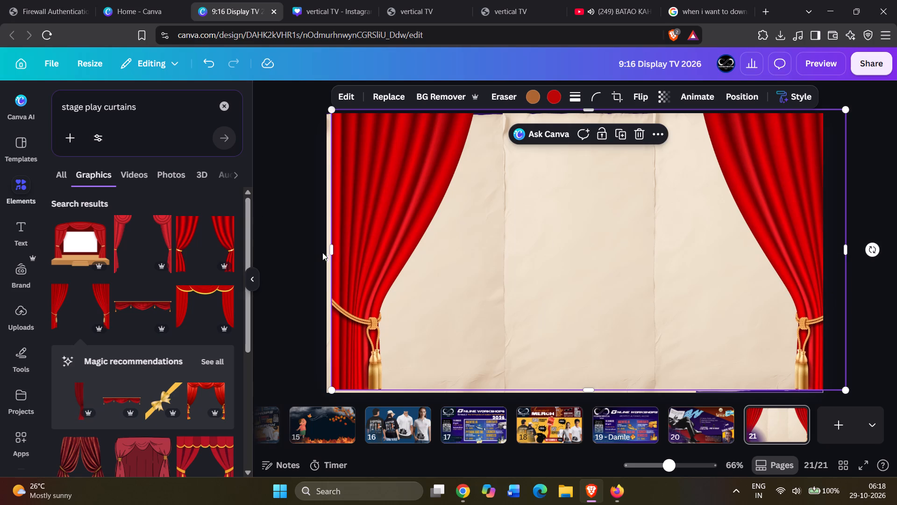
pyautogui.moveTo(334, 249); pyautogui.dragTo(298, 264)
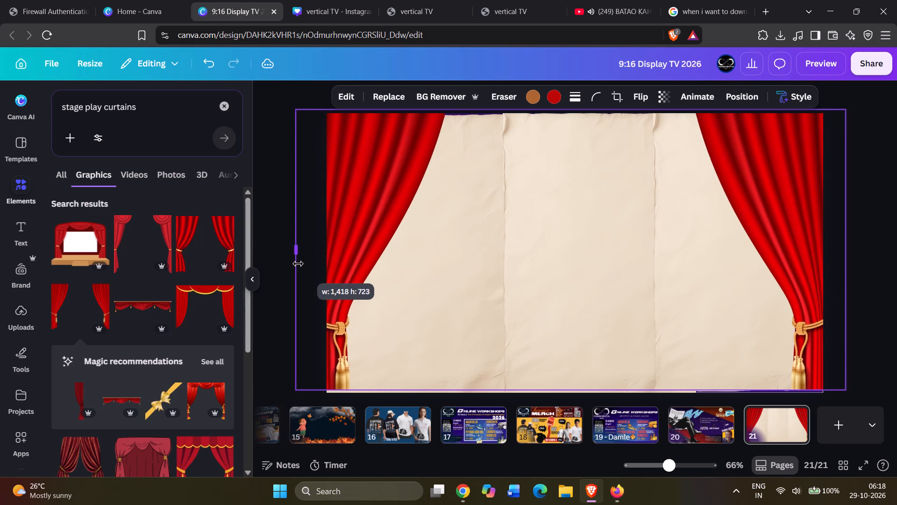
pyautogui.moveTo(298, 264); pyautogui.dragTo(302, 277)
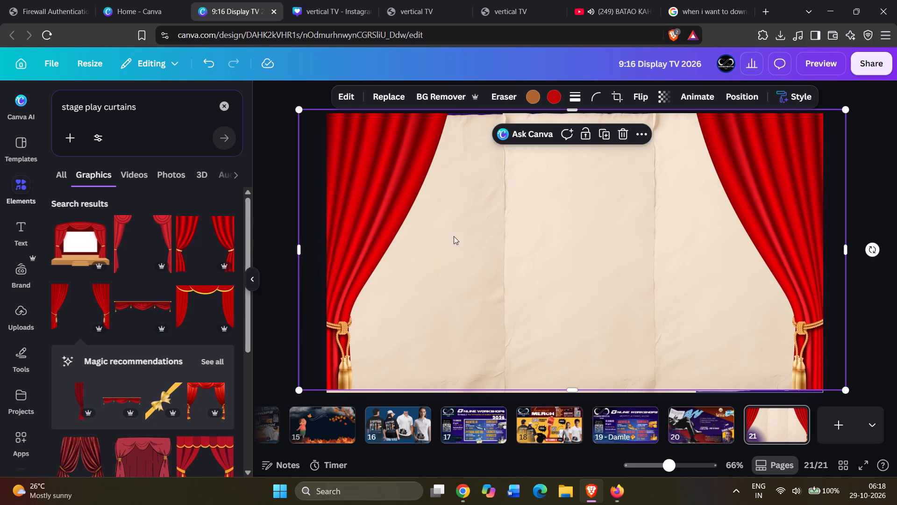
pyautogui.moveTo(466, 233); pyautogui.dragTo(460, 237)
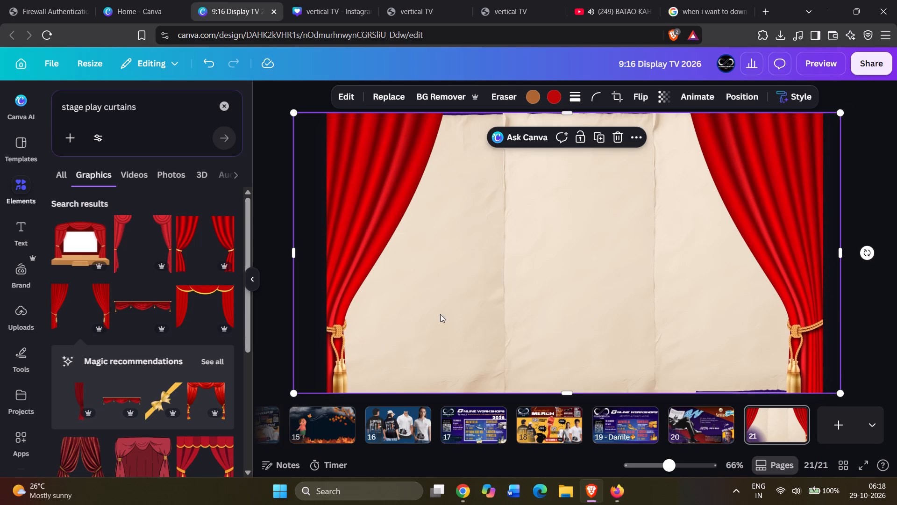
pyautogui.moveTo(565, 391); pyautogui.dragTo(568, 397)
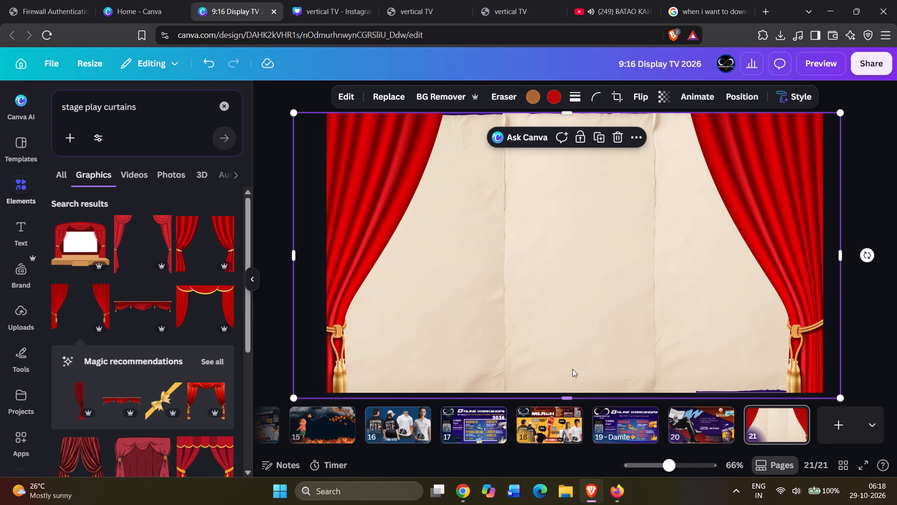
# Shift the red curtains slightly to the right so they sit centred across page 21.
pyautogui.click(876, 190)
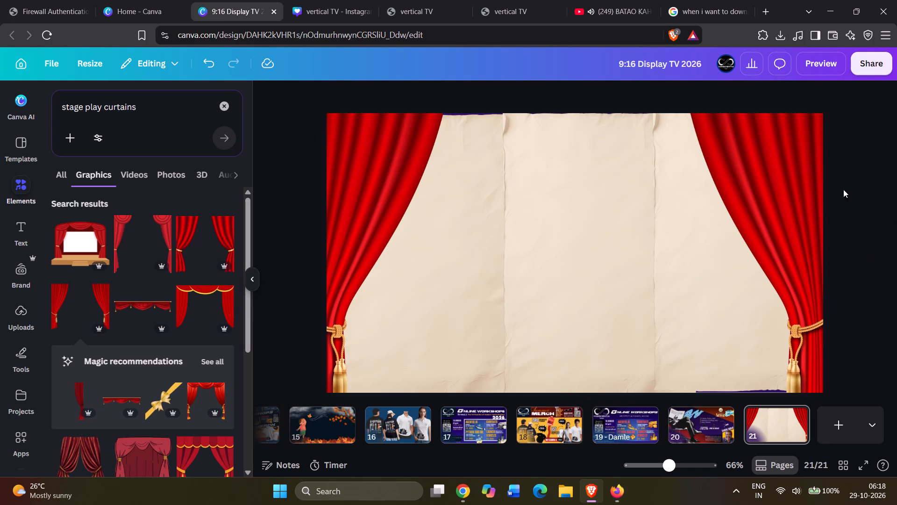
pyautogui.moveTo(592, 202); pyautogui.dragTo(606, 201)
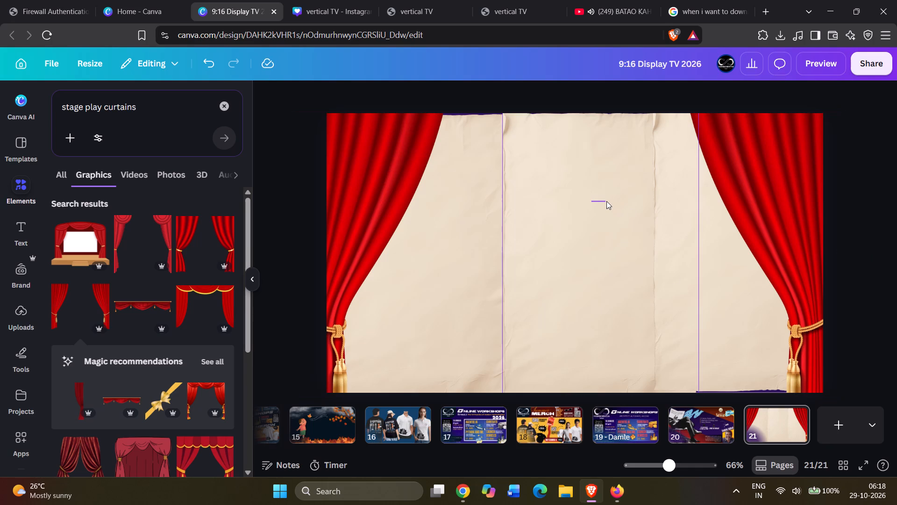
pyautogui.moveTo(606, 201); pyautogui.dragTo(610, 201)
pyautogui.click(409, 181)
pyautogui.moveTo(409, 181); pyautogui.dragTo(417, 181)
pyautogui.click(270, 198)
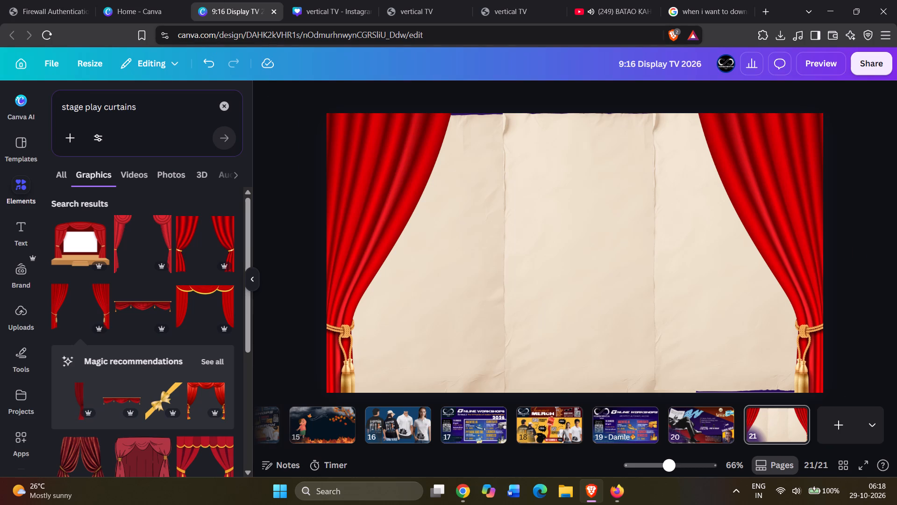
# Search the uploads for "prahasna", clear the search, and look through the uploaded images.
pyautogui.click(218, 101)
pyautogui.press('p')
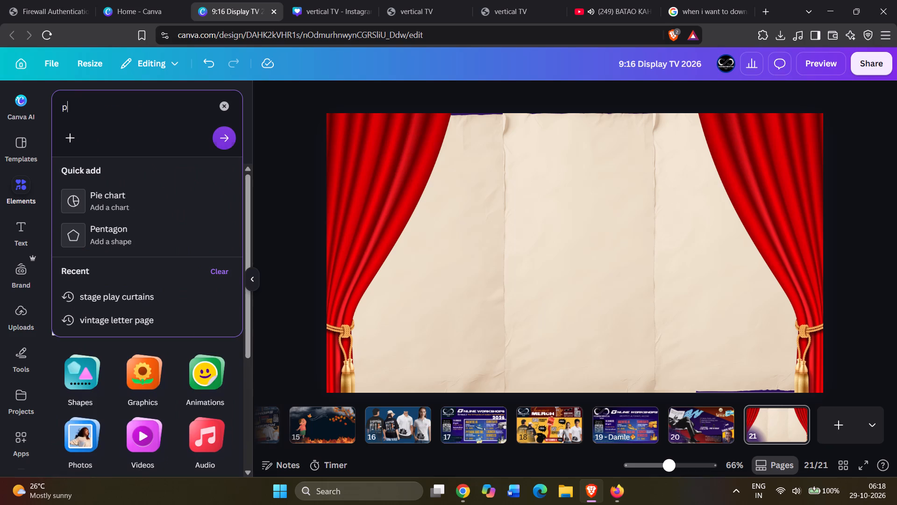
pyautogui.write('rahas')
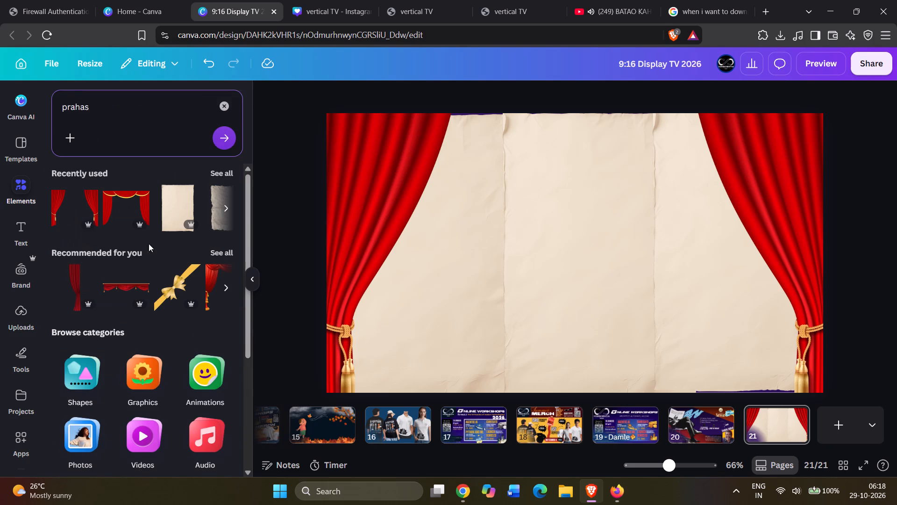
pyautogui.click(20, 308)
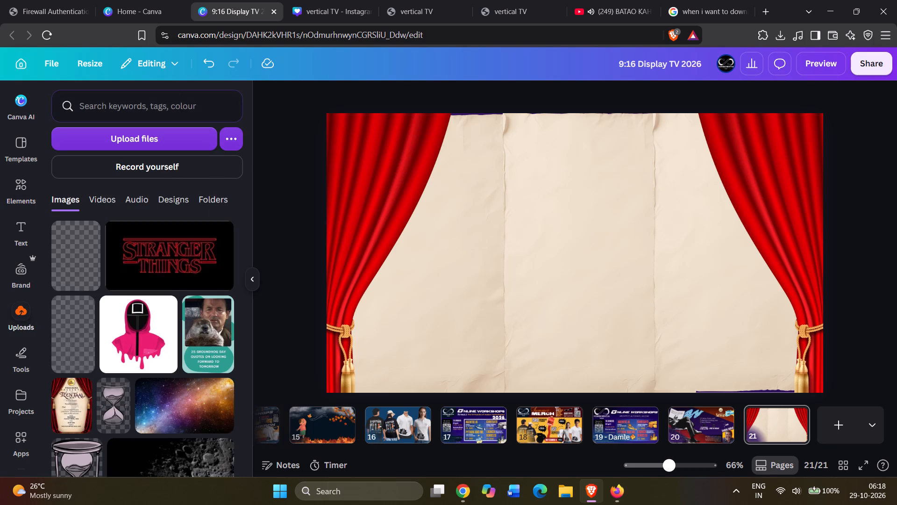
pyautogui.click(155, 106)
pyautogui.write('prahasna')
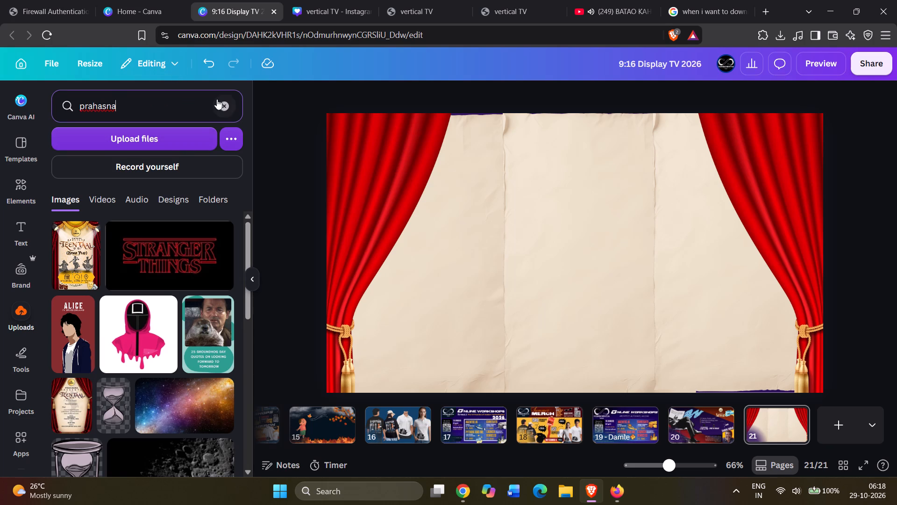
pyautogui.click(228, 104)
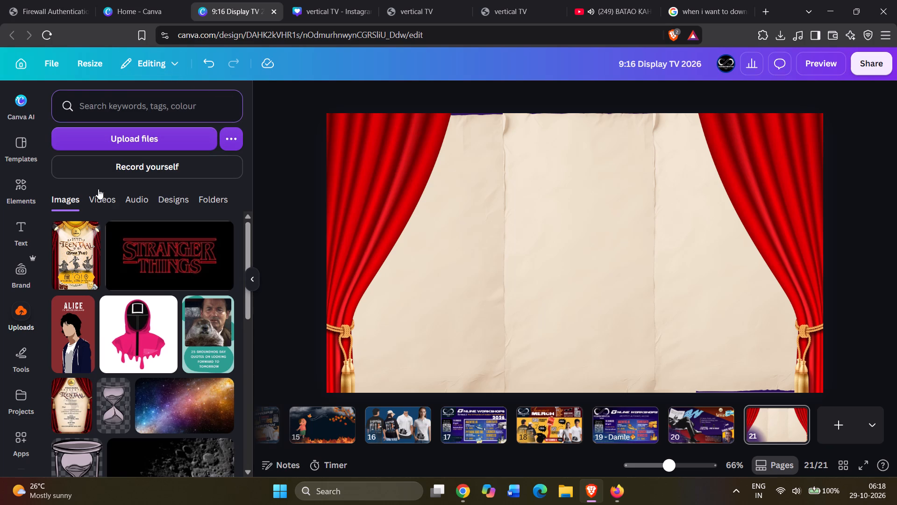
pyautogui.scroll(-9, 184, 222)
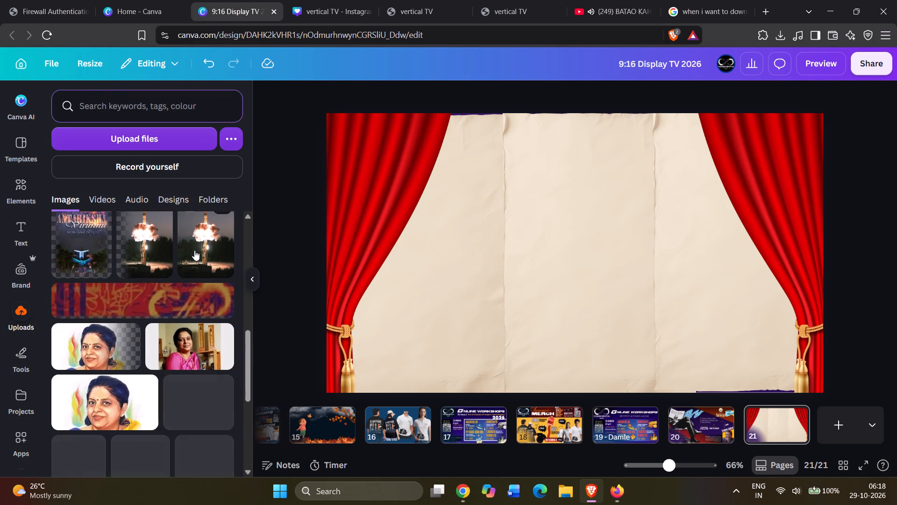
pyautogui.scroll(7, 166, 348)
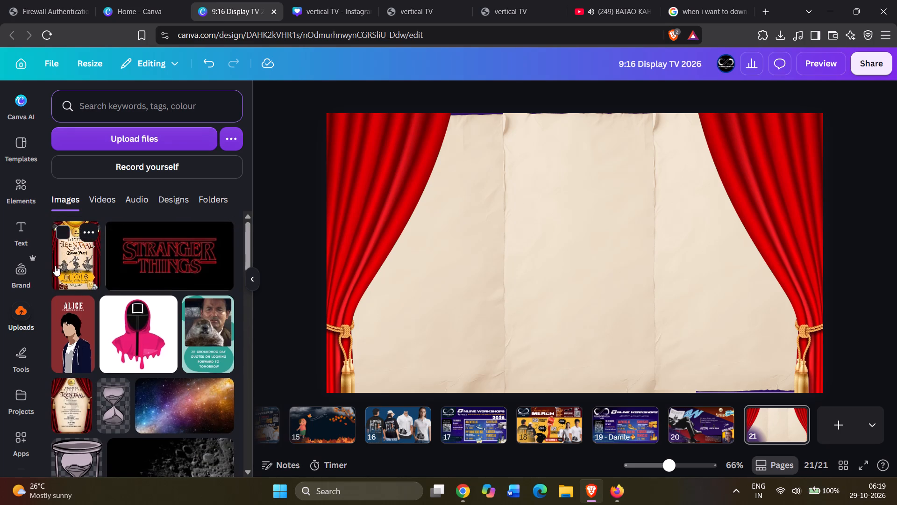
pyautogui.scroll(6, 56, 275)
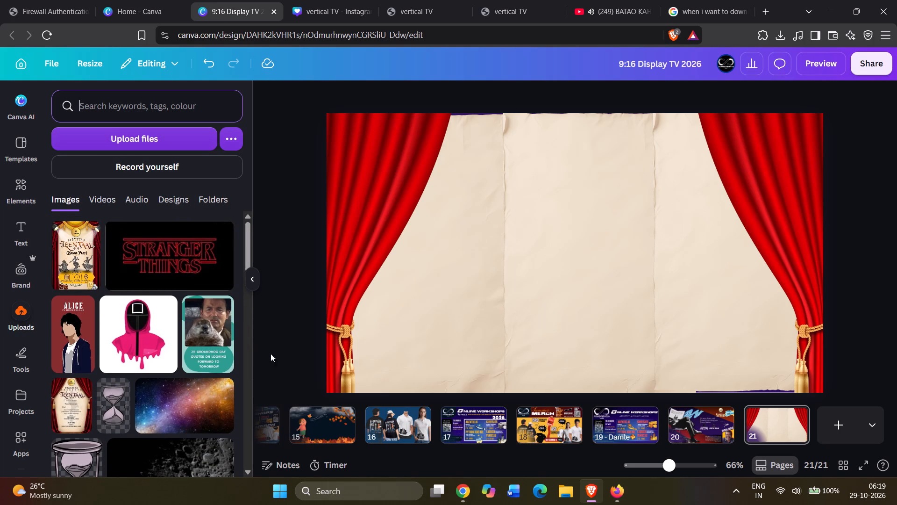
# Compare with the Teen Taal poster in the "vertical TV" design and look through the recently used elements in "9:16 Display TV 2026".
pyautogui.click(28, 190)
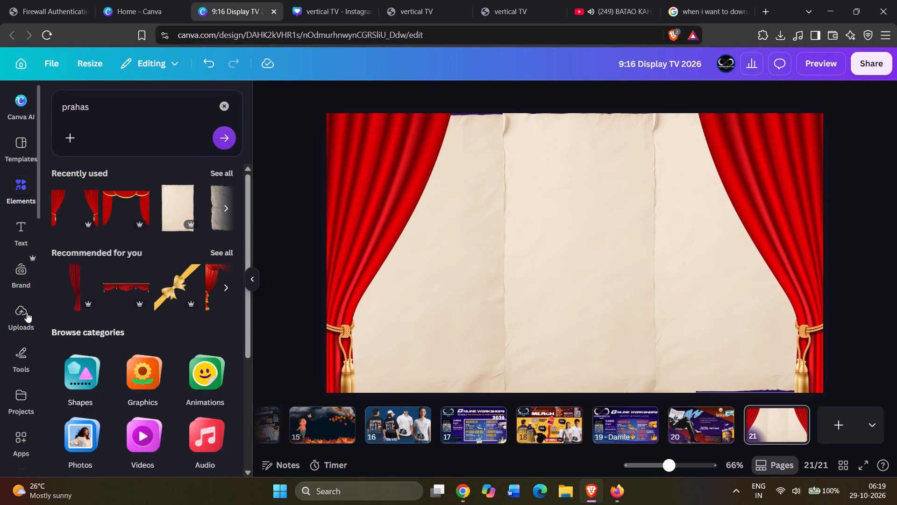
pyautogui.scroll(-1, 206, 231)
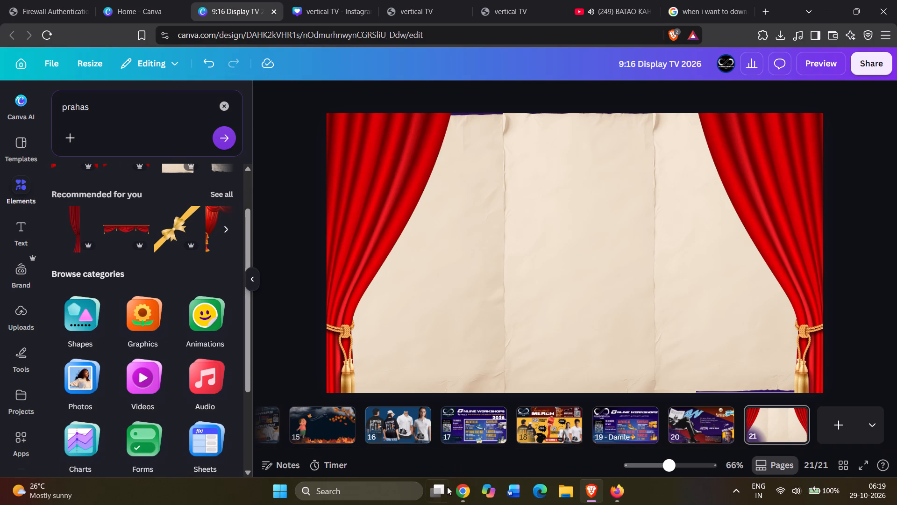
pyautogui.click(427, 0)
pyautogui.click(304, 0)
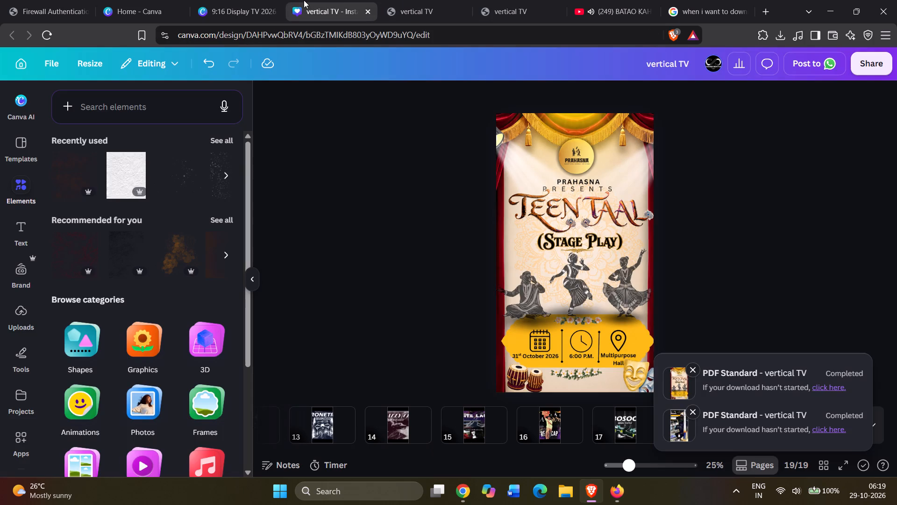
pyautogui.click(215, 0)
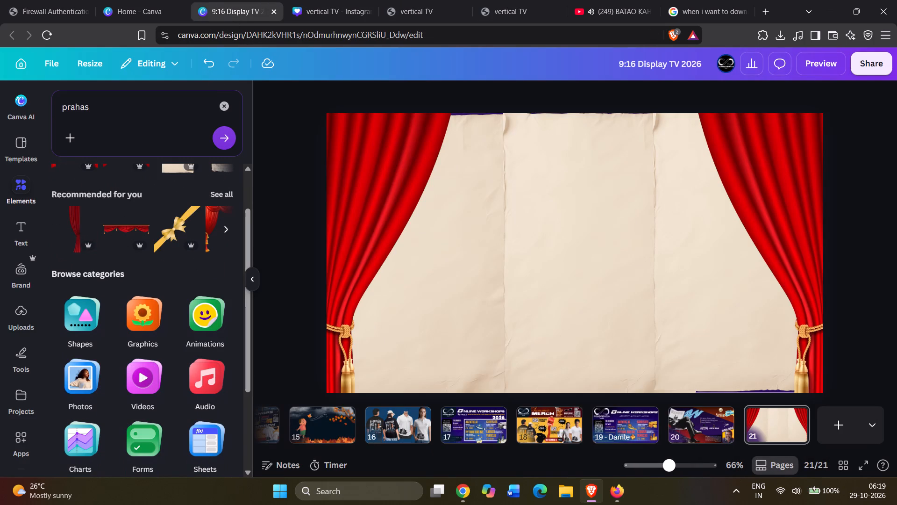
pyautogui.scroll(5, 213, 238)
pyautogui.scroll(4, 183, 263)
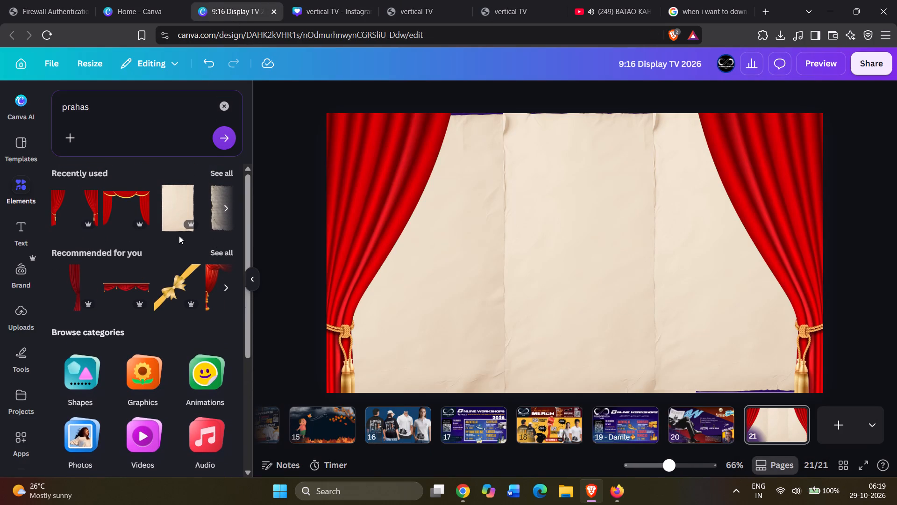
pyautogui.click(220, 172)
pyautogui.click(26, 182)
pyautogui.click(17, 197)
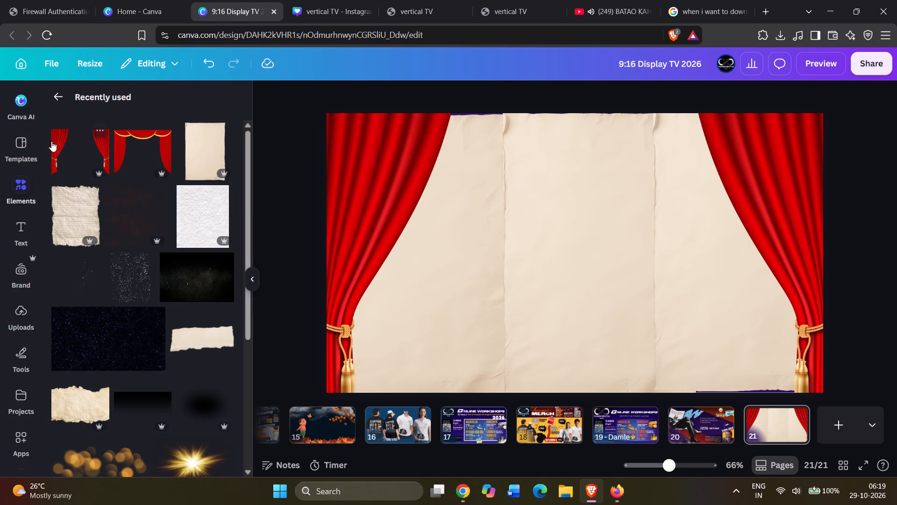
pyautogui.click(57, 102)
# Search the elements for "curtain upper border" and limit the results to graphics.
pyautogui.click(193, 104)
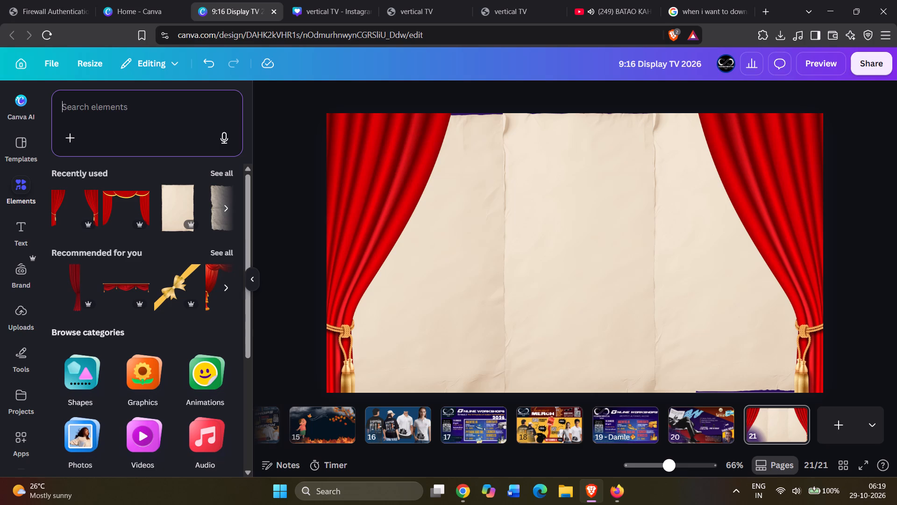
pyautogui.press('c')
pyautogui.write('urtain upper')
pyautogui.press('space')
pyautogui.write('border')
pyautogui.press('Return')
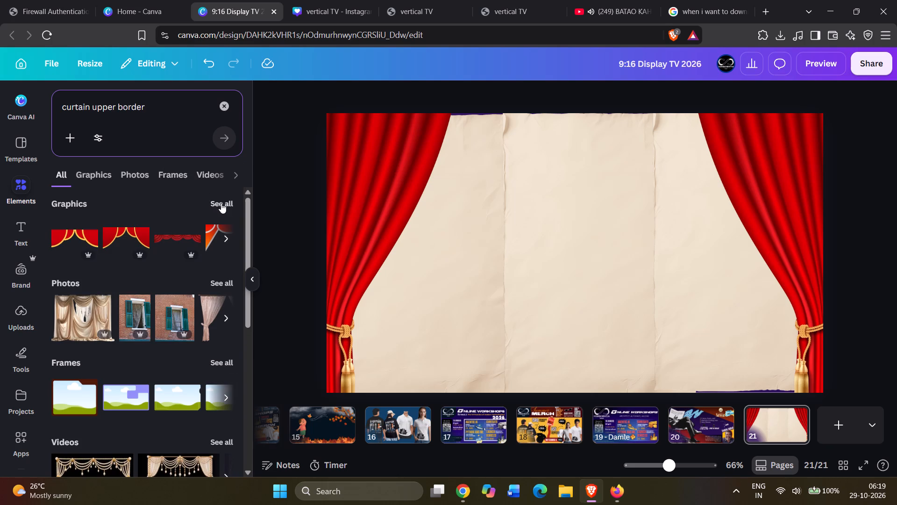
pyautogui.click(78, 172)
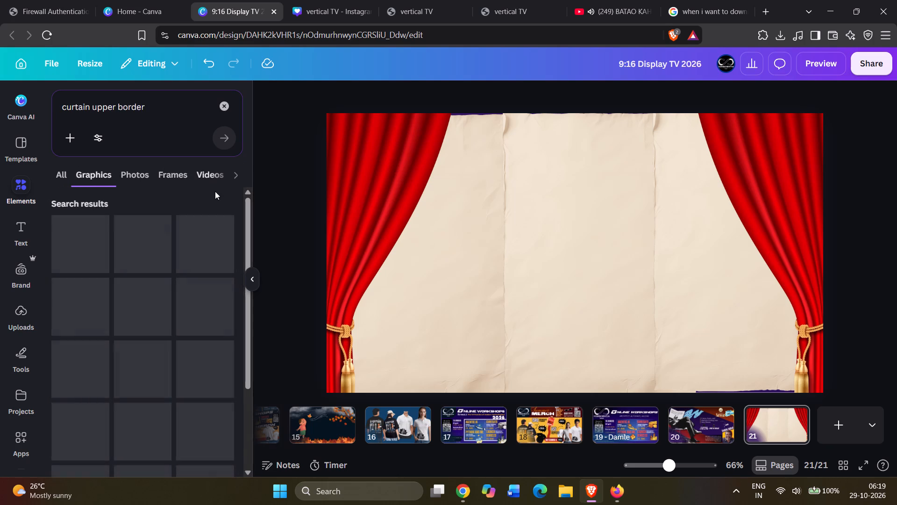
# Add the dark red scalloped valance along page 21's top edge, partly above it, and widen it past both side edges to about 1,300.
pyautogui.click(201, 249)
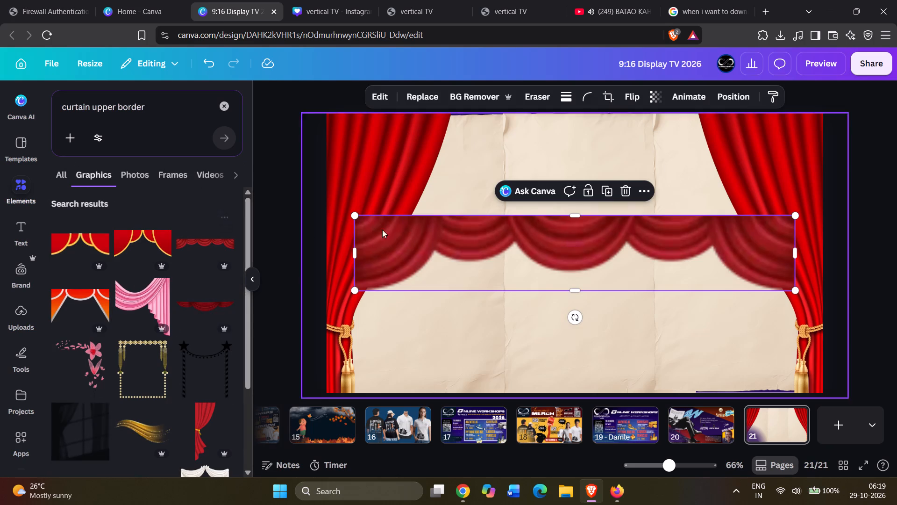
pyautogui.moveTo(437, 263); pyautogui.dragTo(434, 147)
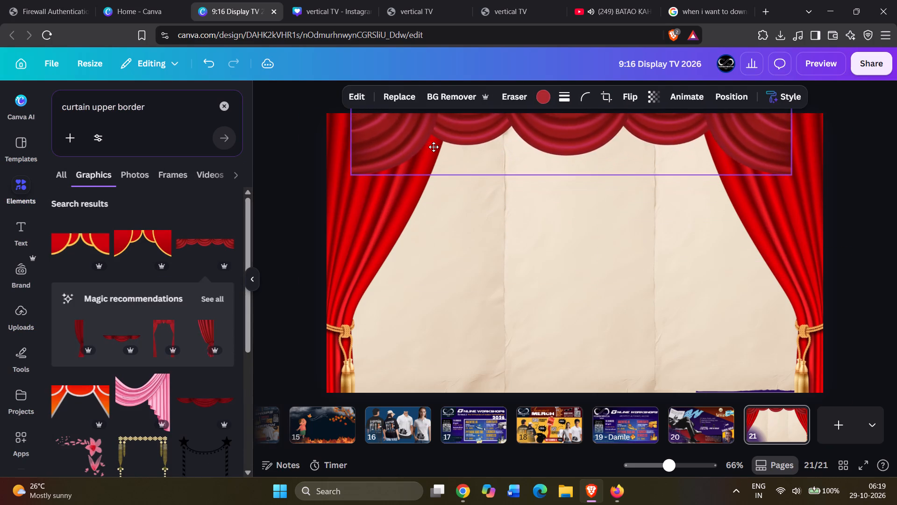
pyautogui.moveTo(434, 147); pyautogui.dragTo(431, 136)
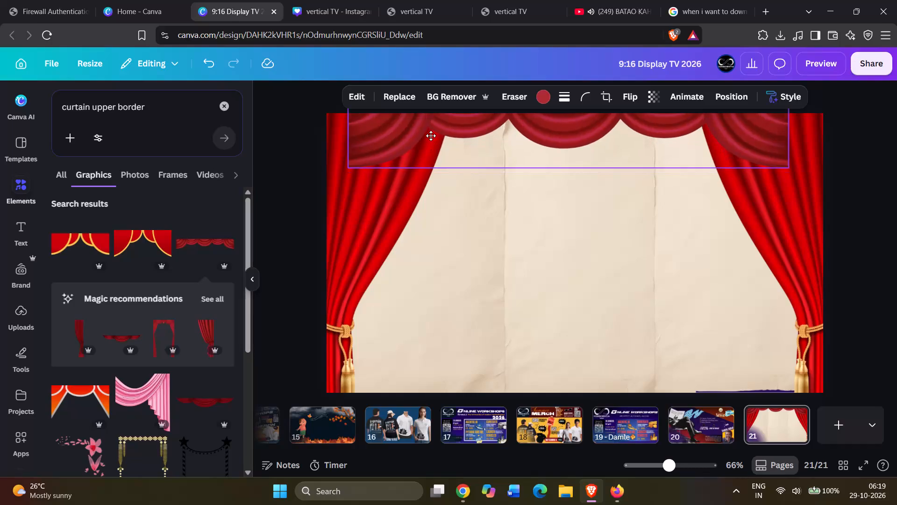
pyautogui.moveTo(431, 136); pyautogui.dragTo(432, 131)
pyautogui.moveTo(350, 130); pyautogui.dragTo(323, 130)
pyautogui.click(741, 119)
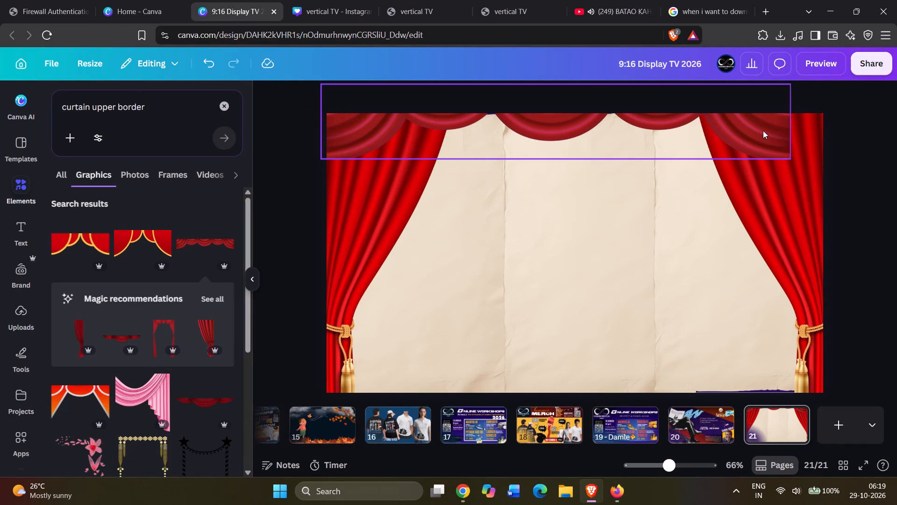
pyautogui.click(754, 132)
pyautogui.moveTo(794, 128); pyautogui.dragTo(830, 127)
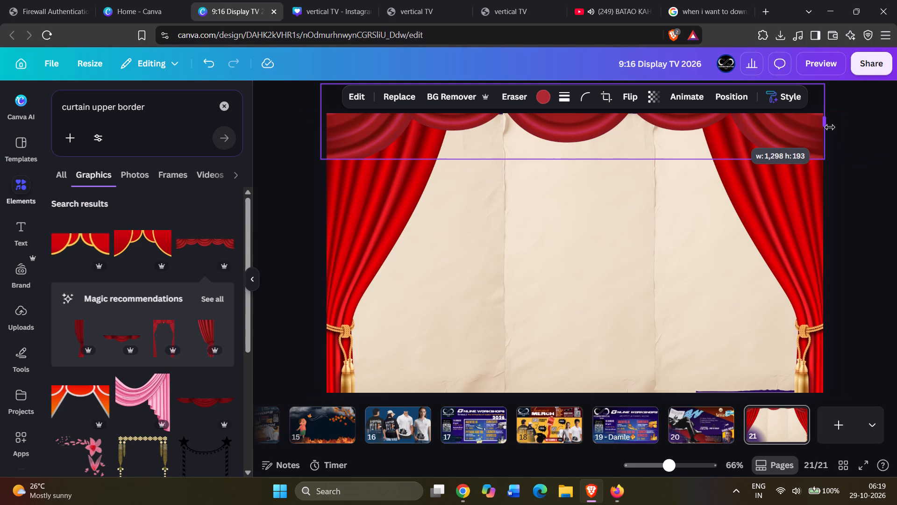
pyautogui.moveTo(830, 127); pyautogui.dragTo(834, 124)
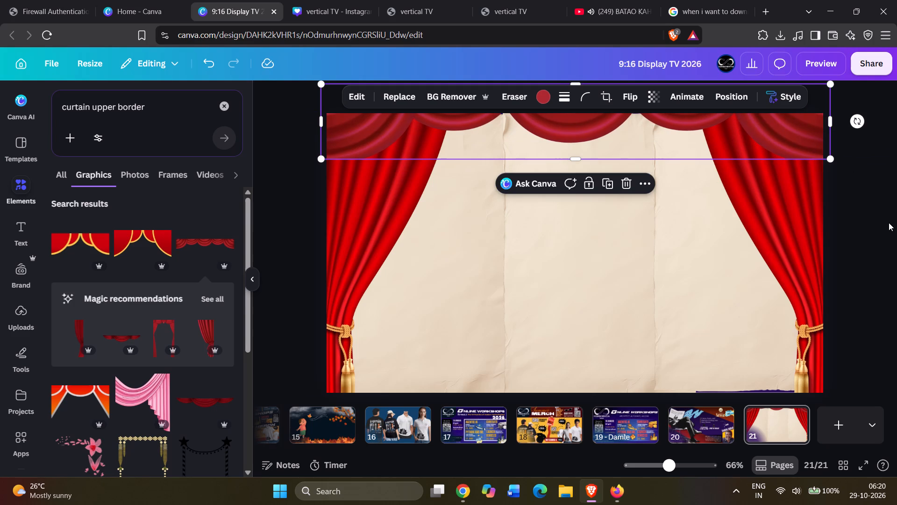
pyautogui.click(889, 223)
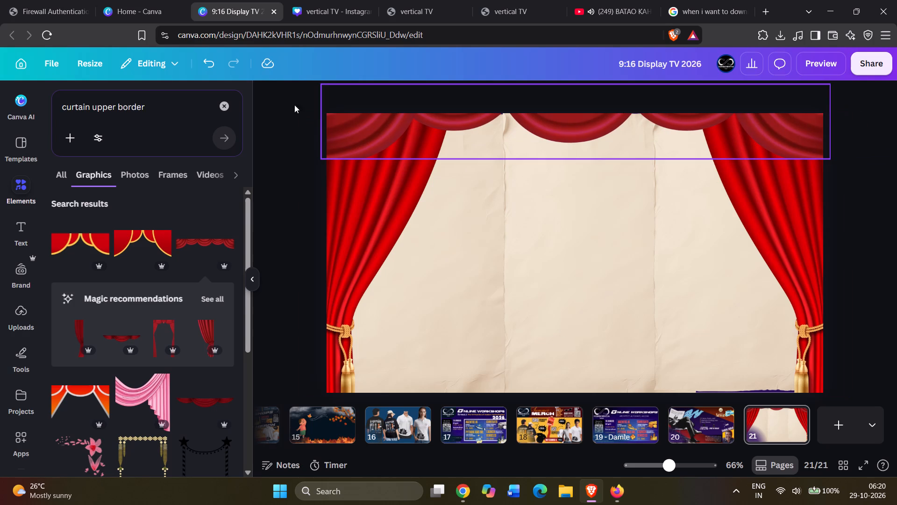
# In the Teen Taal poster PDF "vertical TV", zoom in on the round gold Prahasna logo and take a rectangular screen snip of it.
pyautogui.click(484, 0)
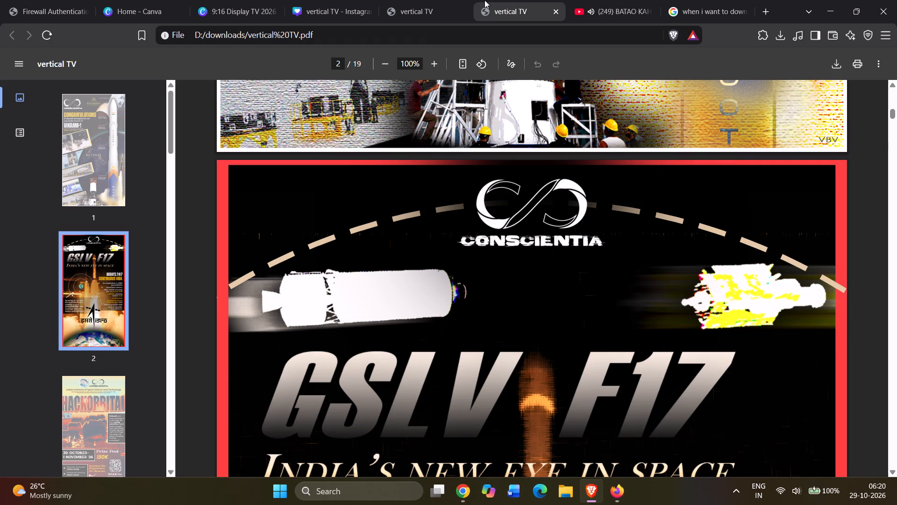
pyautogui.click(374, 0)
pyautogui.click(418, 0)
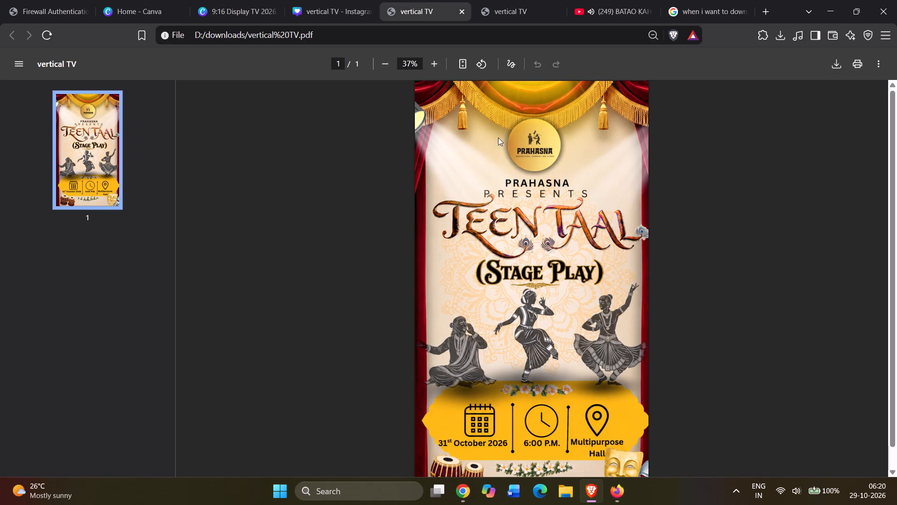
pyautogui.click(525, 130)
pyautogui.doubleClick(535, 142)
pyautogui.scroll(6, 571, 206)
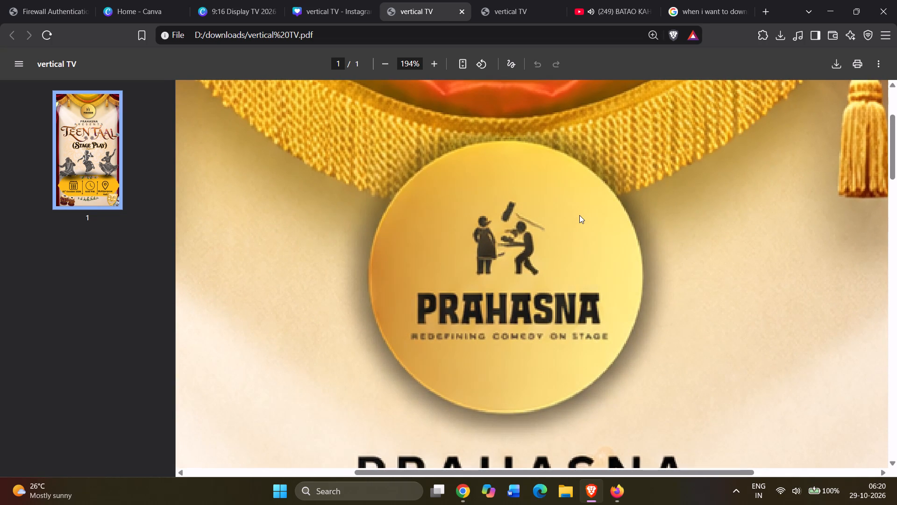
pyautogui.press('Print')
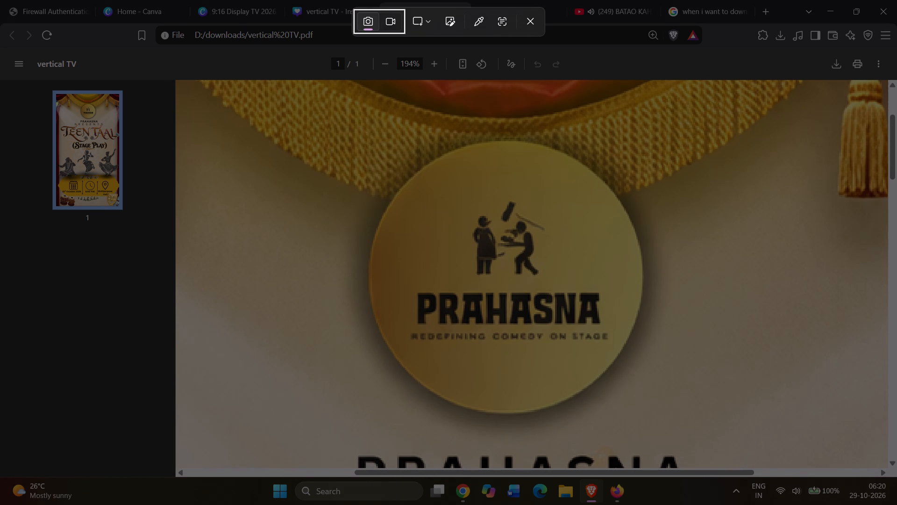
pyautogui.moveTo(339, 146); pyautogui.dragTo(597, 423)
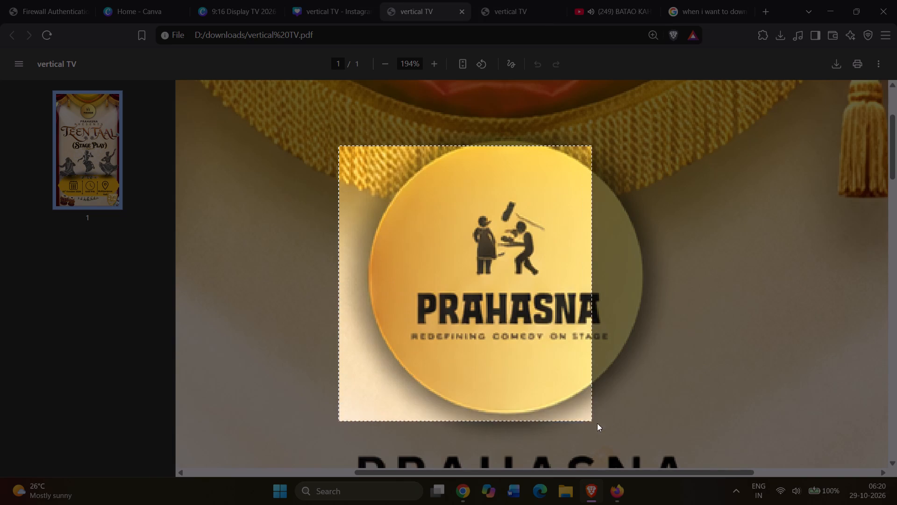
pyautogui.moveTo(597, 423); pyautogui.dragTo(680, 418)
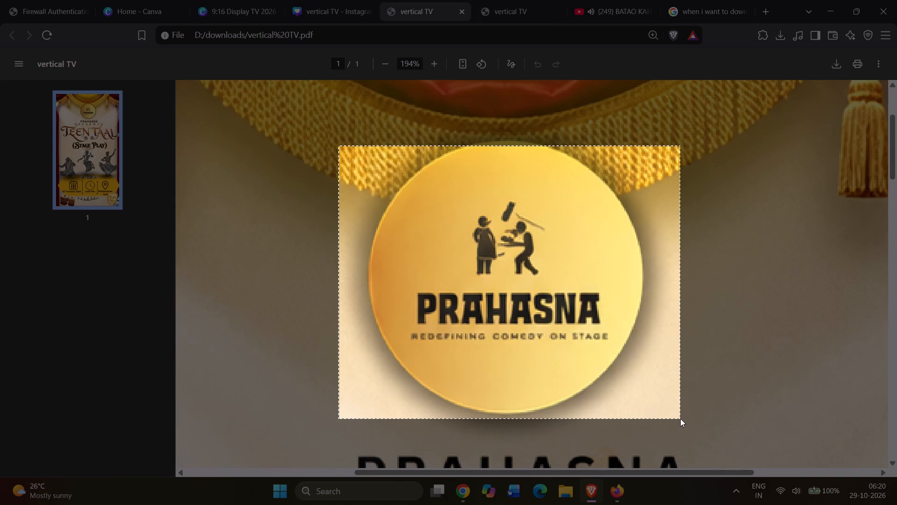
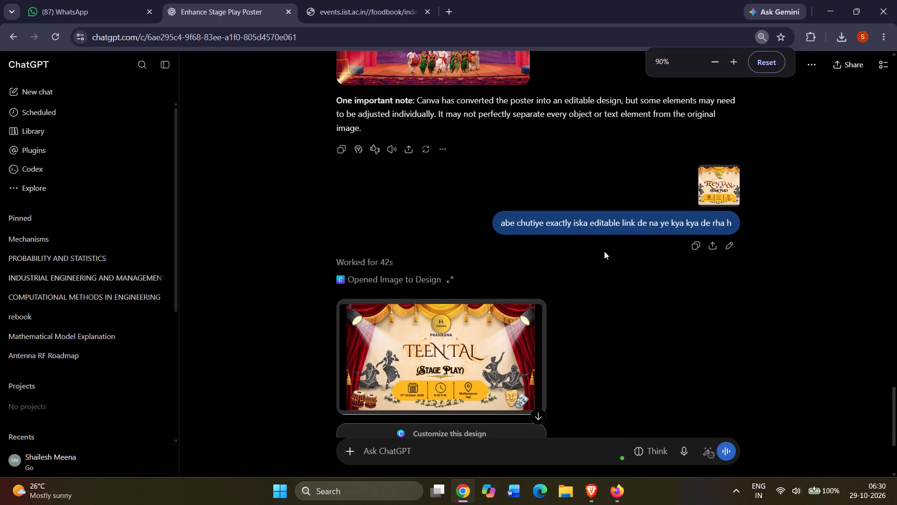
pyautogui.scroll(-10, 599, 245)
pyautogui.keyDown('ctrl'); pyautogui.scroll(1, 598, 236); pyautogui.keyUp('ctrl')
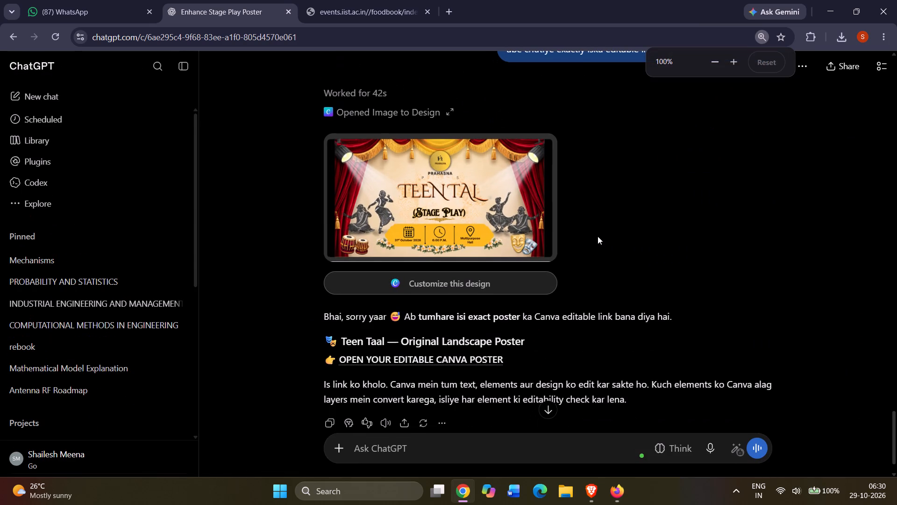
pyautogui.scroll(-5, 598, 236)
pyautogui.scroll(10, 598, 236)
pyautogui.scroll(-8, 597, 236)
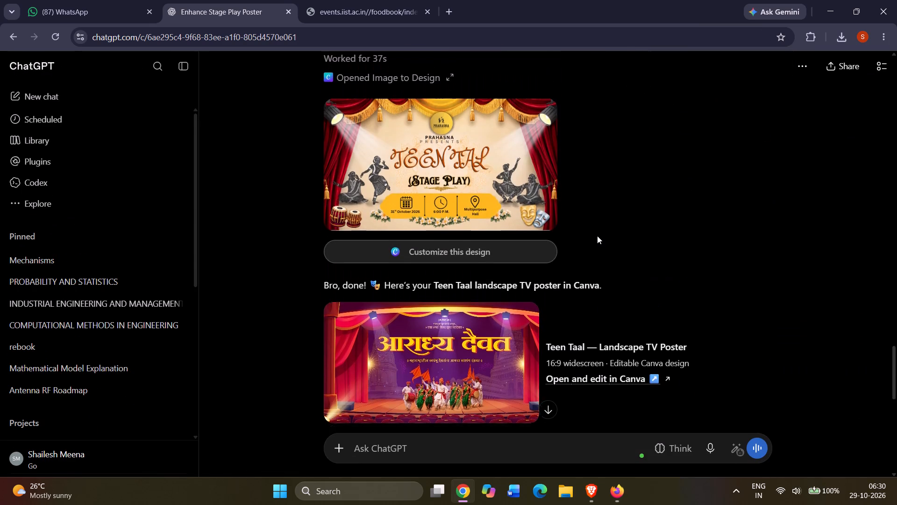
pyautogui.scroll(-6, 597, 236)
pyautogui.click(490, 234)
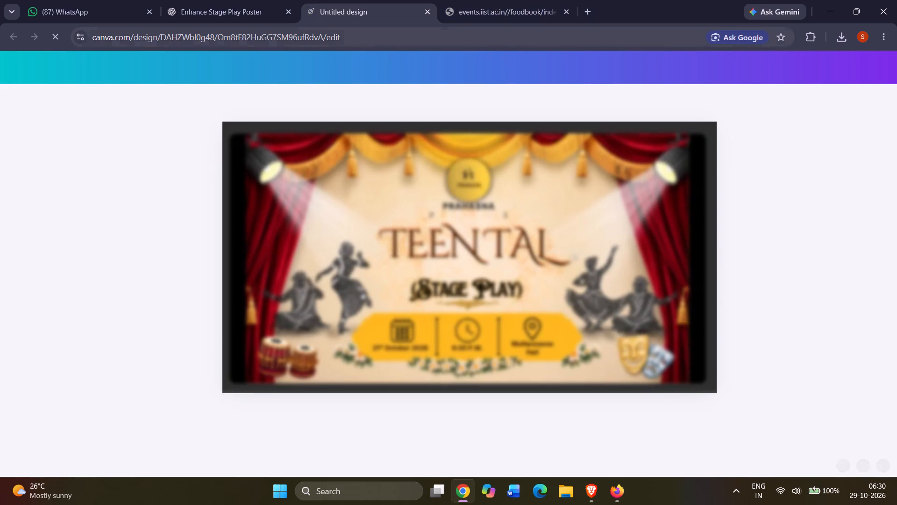
pyautogui.doubleClick(242, 37)
pyautogui.doubleClick(242, 37)
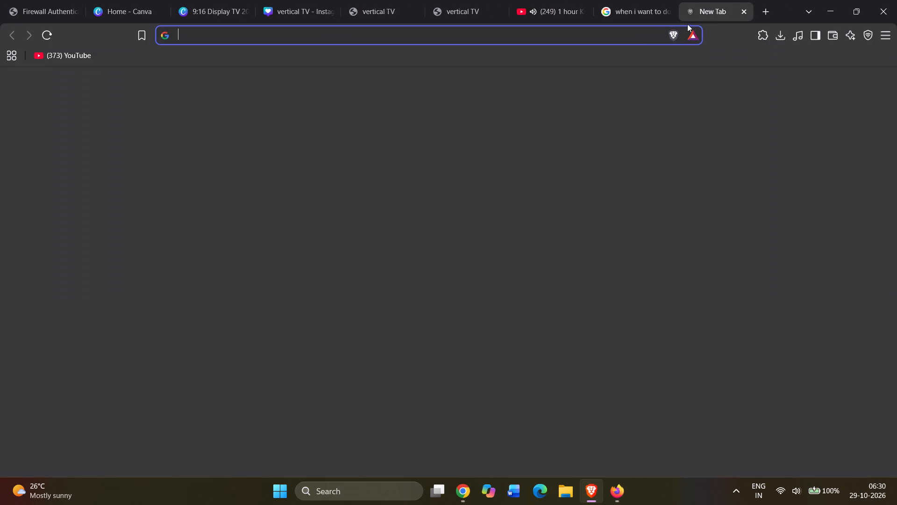
pyautogui.hotkey('ctrl', 'v')
pyautogui.press('Return')
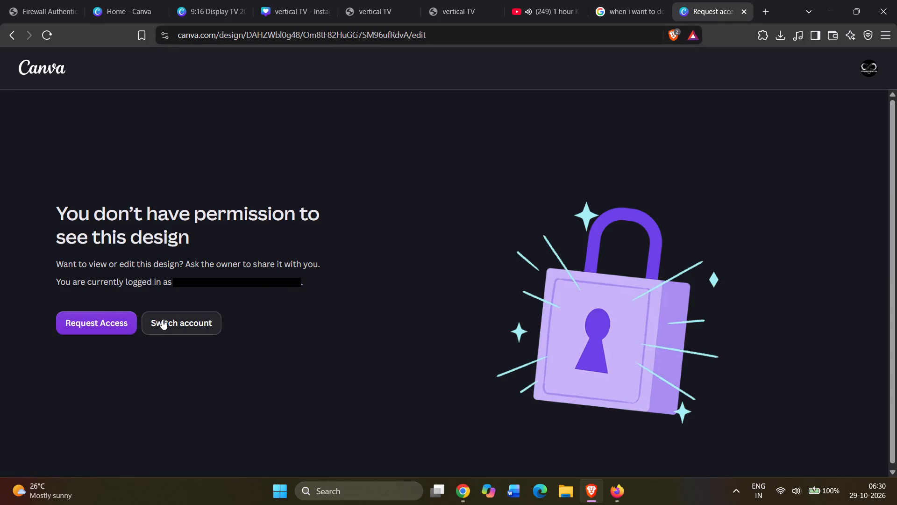
# Request access to the Canva design from its owner and return to the Canva home page.
pyautogui.click(109, 325)
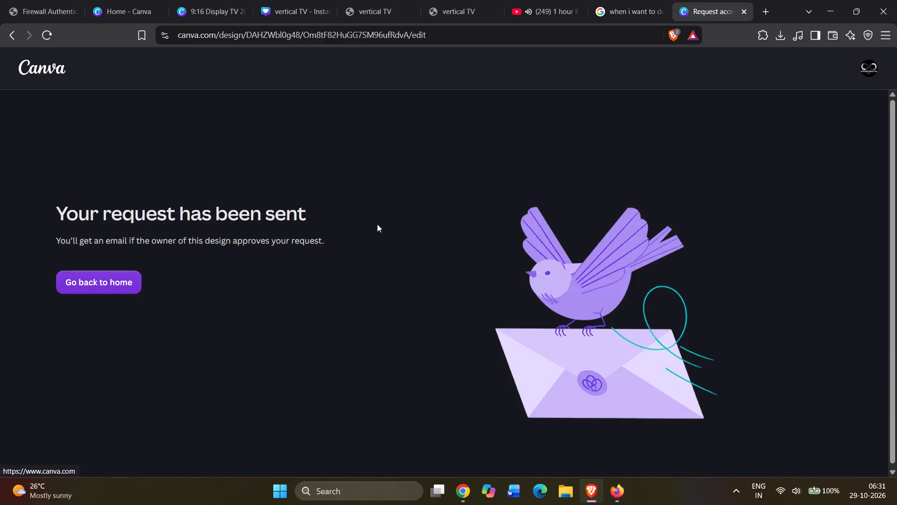
pyautogui.click(115, 275)
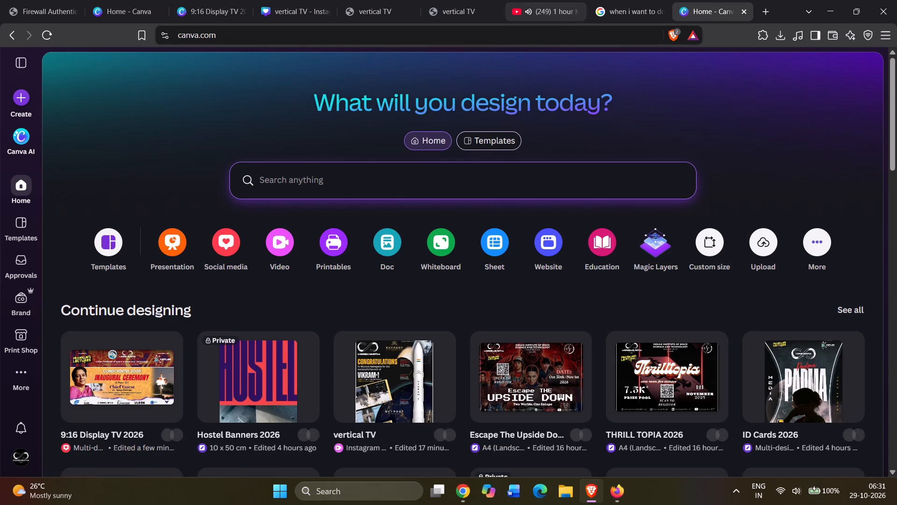
# Switch back to the poster design in Chrome and shrink its background image slightly toward the page's bottom-right corner.
pyautogui.click(455, 495)
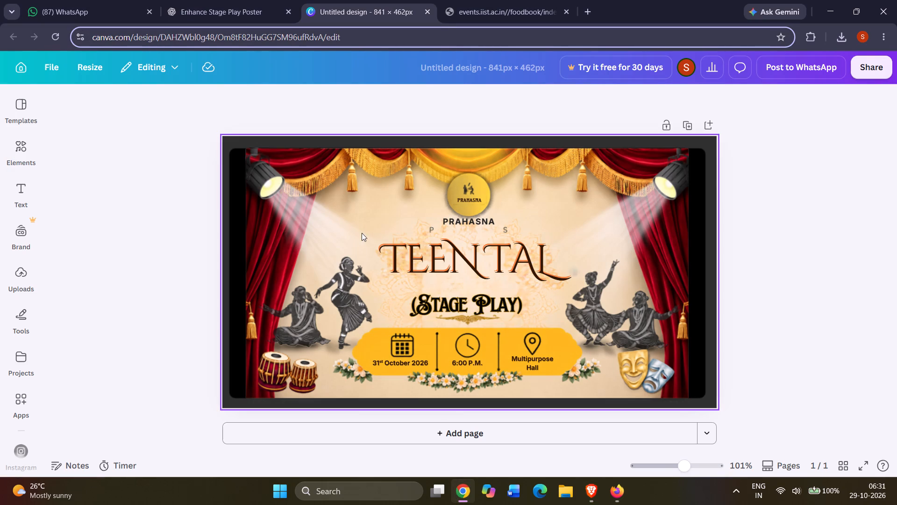
pyautogui.click(305, 183)
pyautogui.click(230, 143)
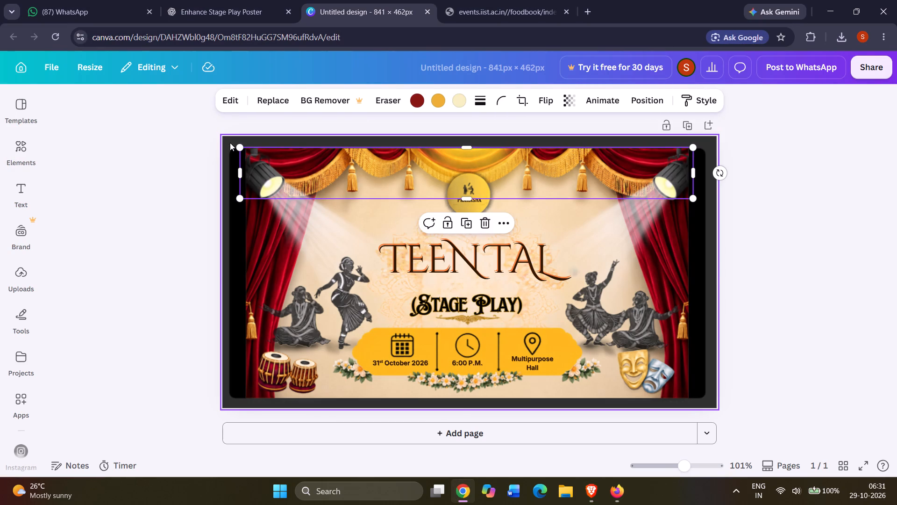
pyautogui.moveTo(223, 133); pyautogui.dragTo(215, 115)
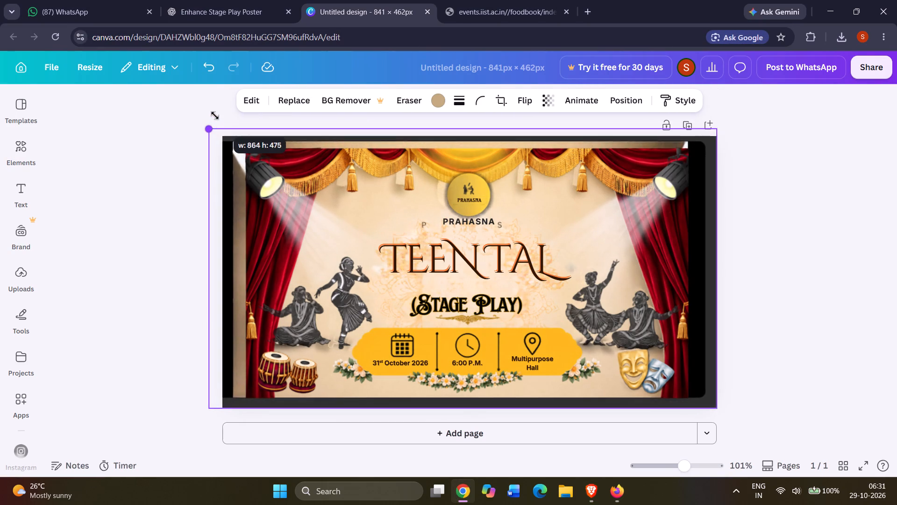
pyautogui.moveTo(215, 115); pyautogui.dragTo(249, 117)
pyautogui.click(380, 201)
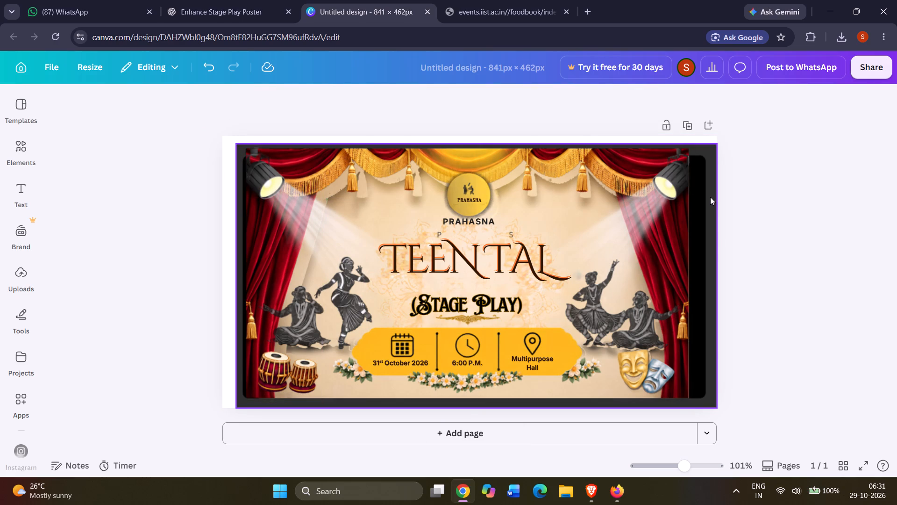
# Select the beige stage background image from the design's layers and shrink it to a tiny piece at the page's bottom-right corner.
pyautogui.hotkey('alt', '1')
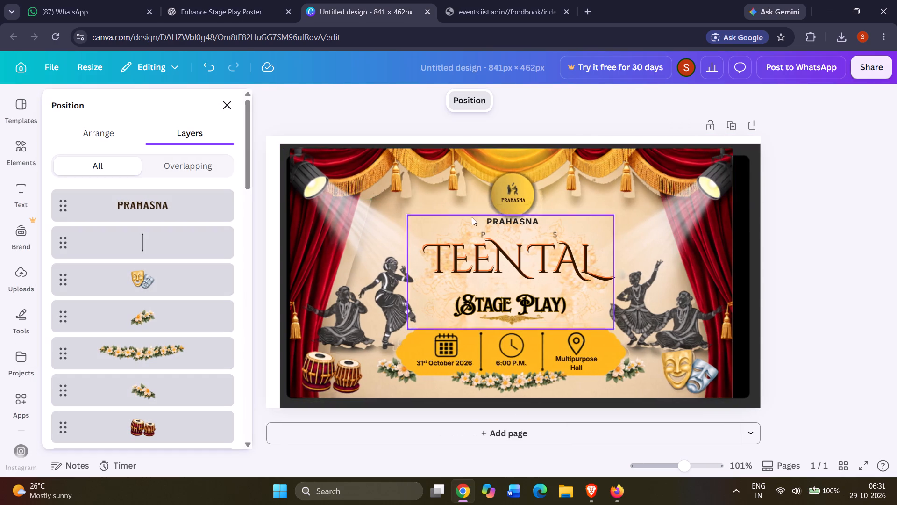
pyautogui.scroll(-8, 138, 247)
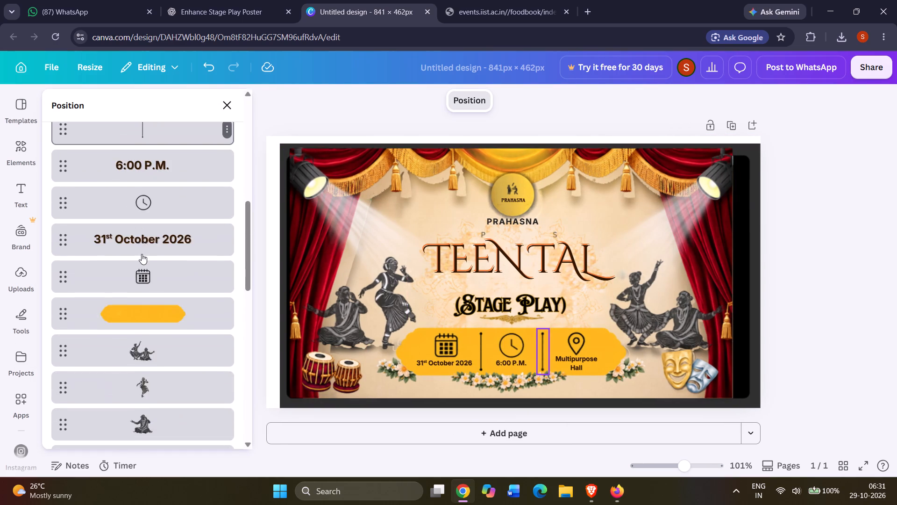
pyautogui.scroll(-7, 142, 254)
pyautogui.scroll(-10, 166, 222)
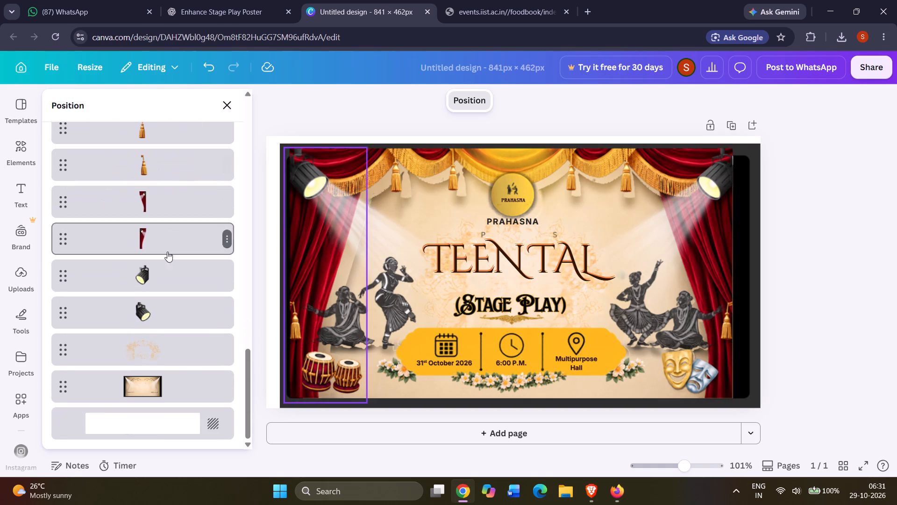
pyautogui.click(161, 385)
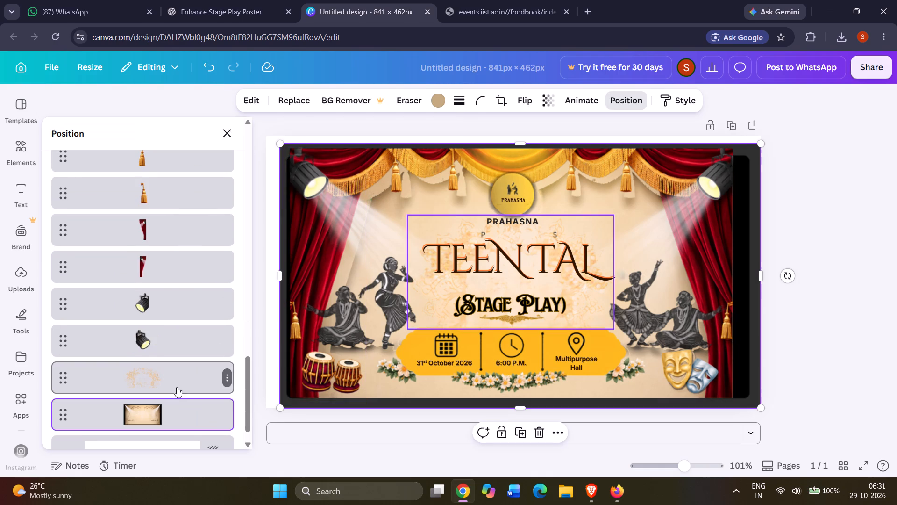
pyautogui.moveTo(280, 146); pyautogui.dragTo(262, 139)
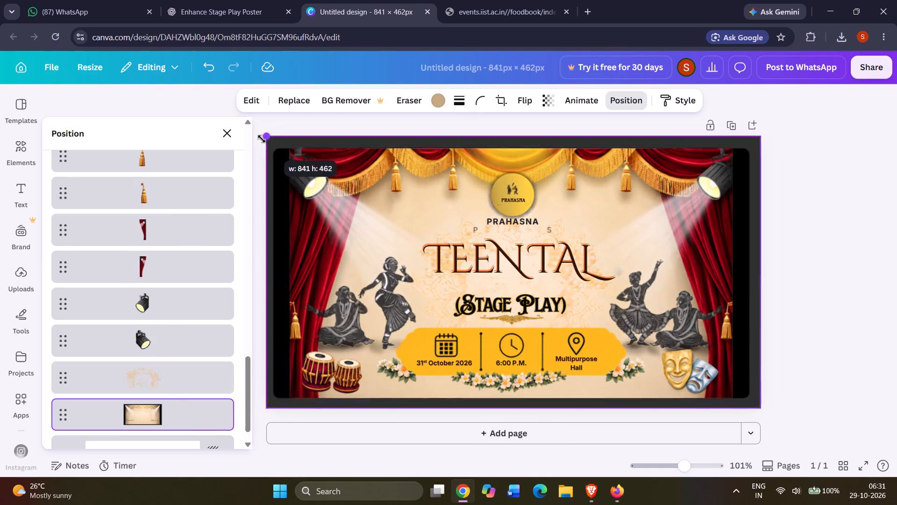
pyautogui.moveTo(262, 139); pyautogui.dragTo(227, 130)
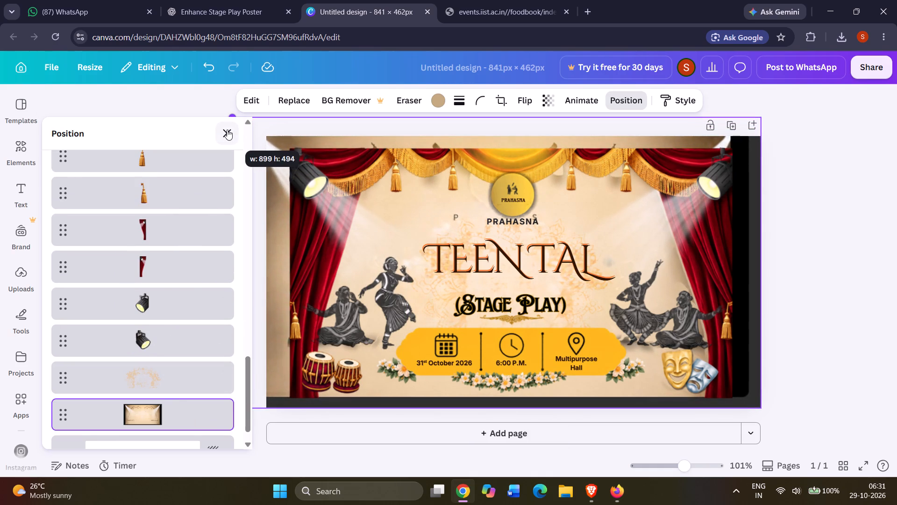
pyautogui.moveTo(227, 130); pyautogui.dragTo(261, 139)
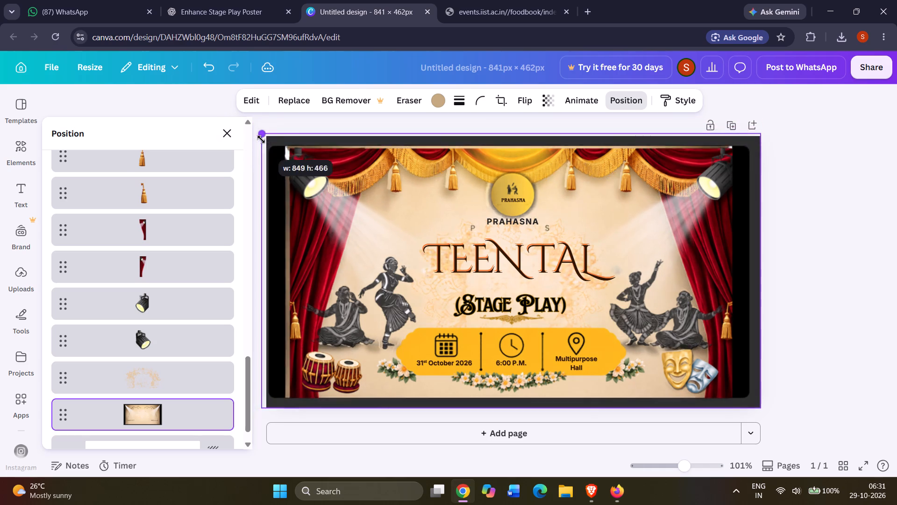
pyautogui.moveTo(261, 139); pyautogui.dragTo(426, 290)
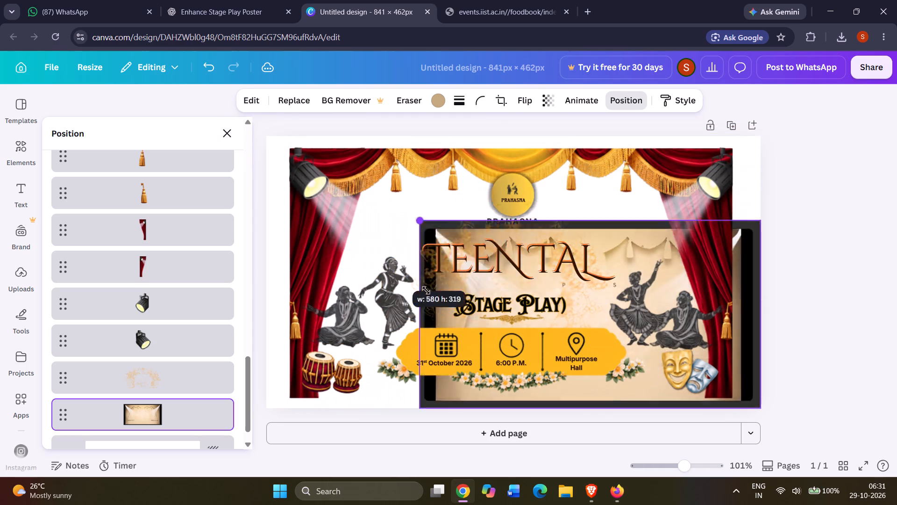
pyautogui.moveTo(426, 290); pyautogui.dragTo(717, 366)
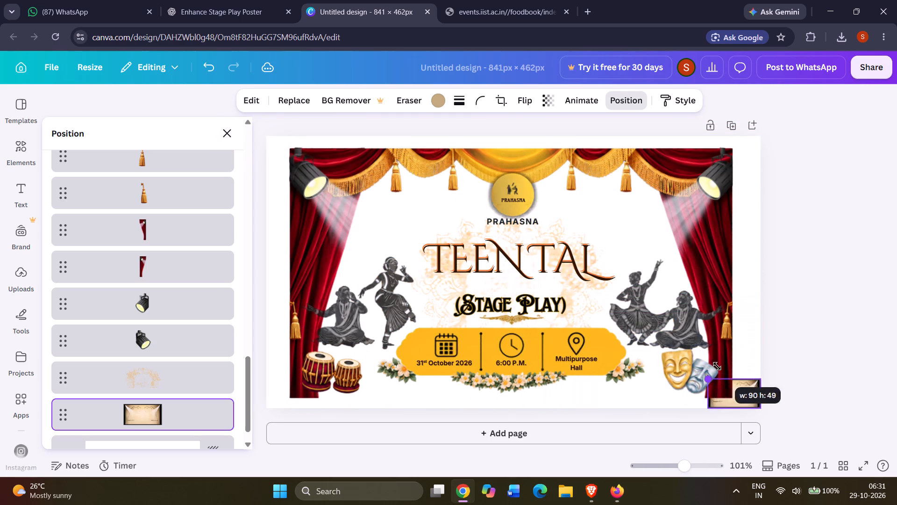
pyautogui.moveTo(717, 366); pyautogui.dragTo(299, 171)
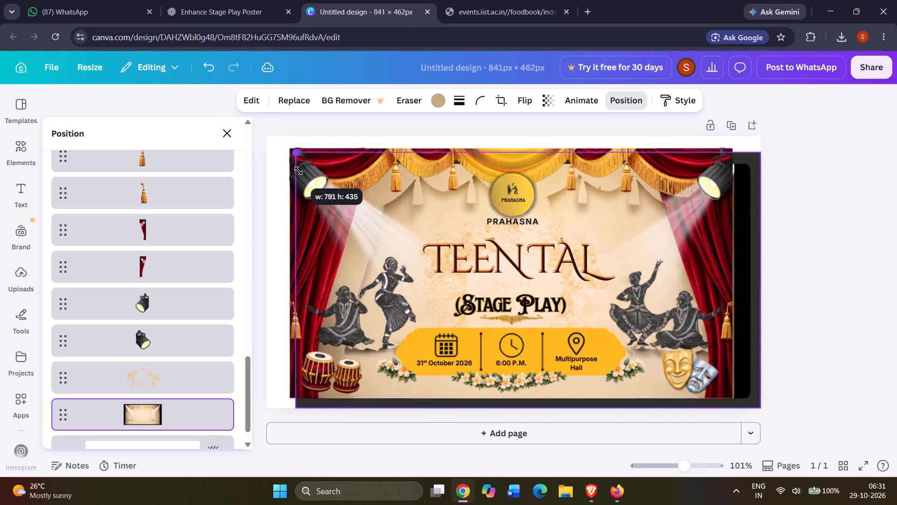
pyautogui.moveTo(299, 171); pyautogui.dragTo(251, 130)
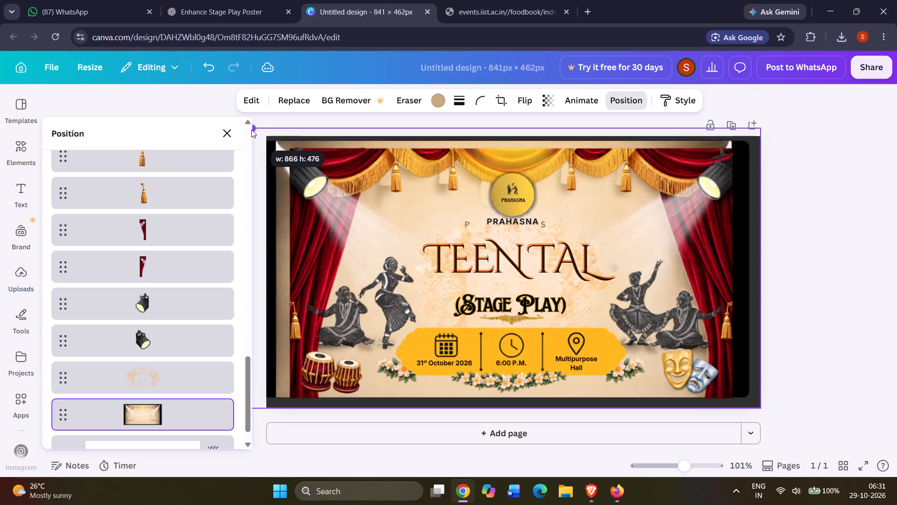
pyautogui.moveTo(251, 130); pyautogui.dragTo(691, 245)
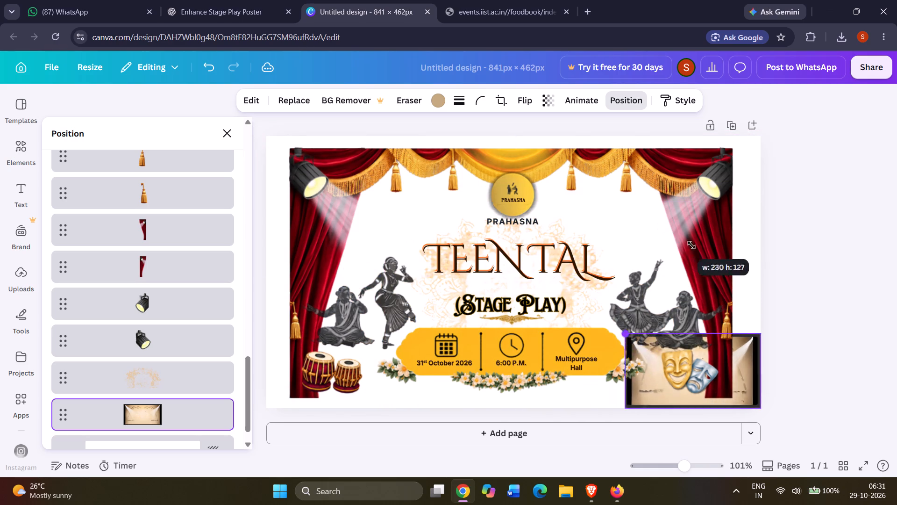
pyautogui.moveTo(691, 245); pyautogui.dragTo(808, 315)
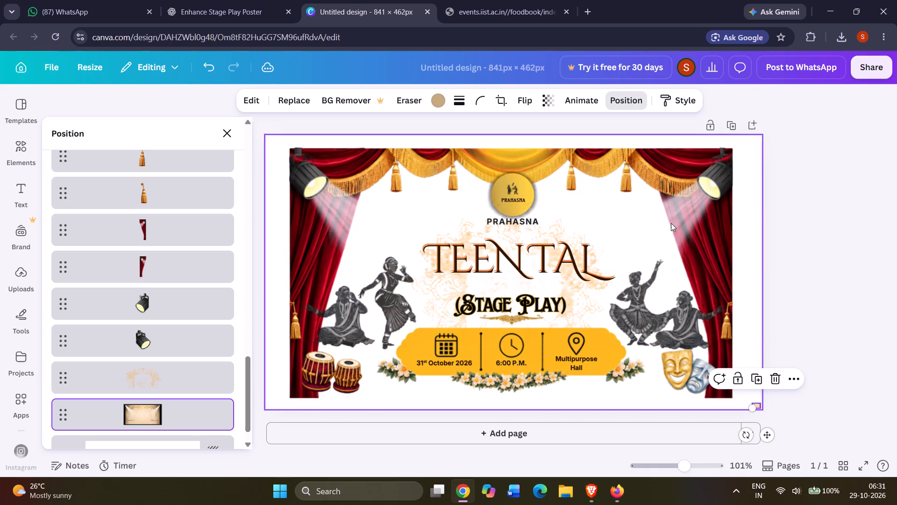
# Select all poster elements together, enlarge them to about the page's width, and move them against its top and left edges.
pyautogui.moveTo(276, 143); pyautogui.dragTo(305, 174)
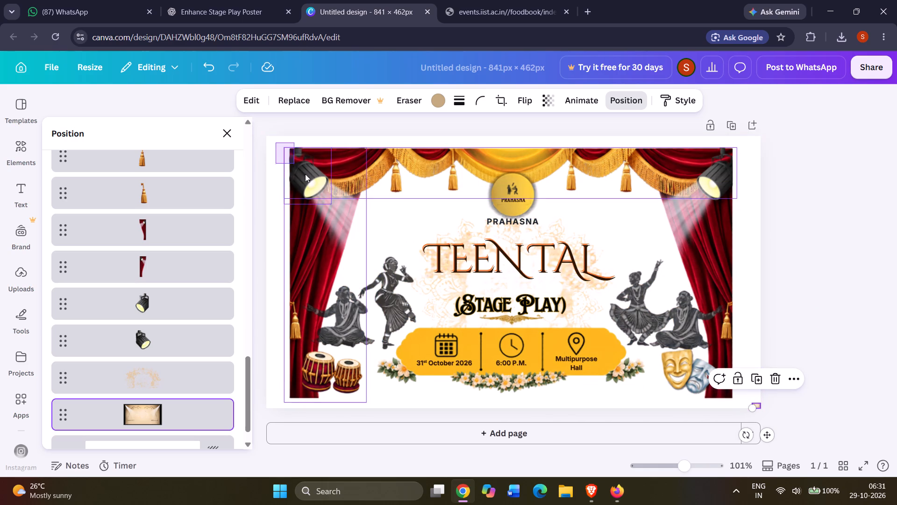
pyautogui.moveTo(305, 174); pyautogui.dragTo(815, 433)
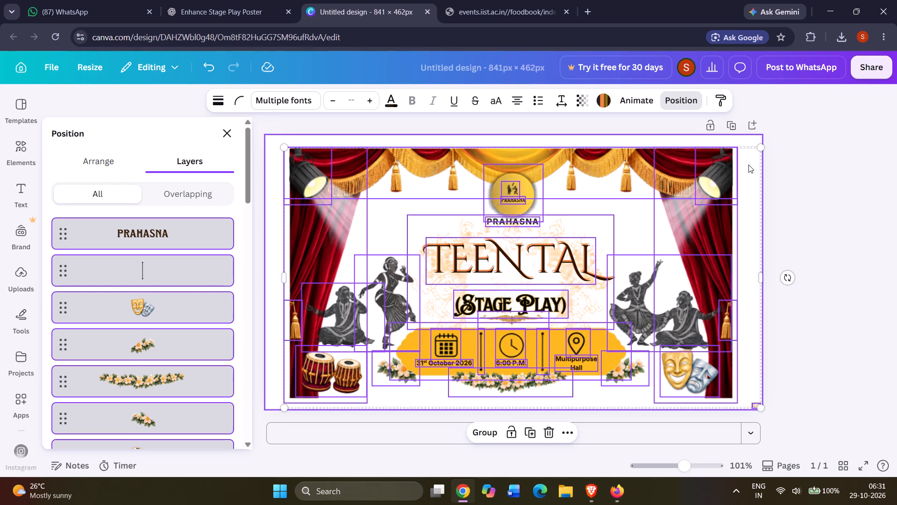
pyautogui.moveTo(762, 146); pyautogui.dragTo(783, 126)
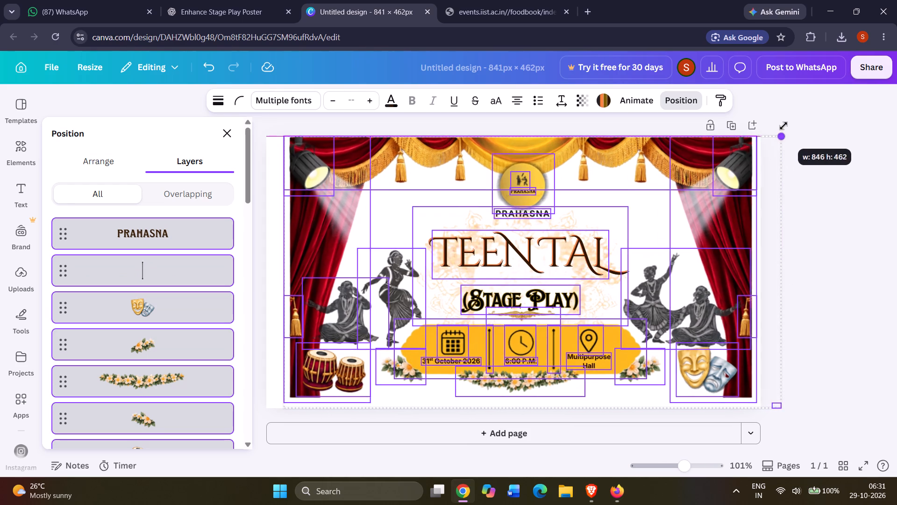
pyautogui.moveTo(783, 126); pyautogui.dragTo(802, 120)
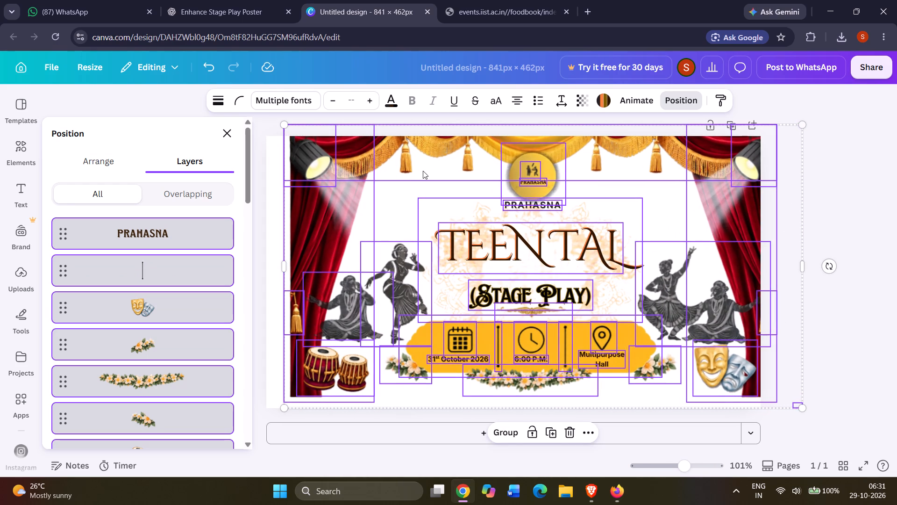
pyautogui.moveTo(428, 171); pyautogui.dragTo(418, 207)
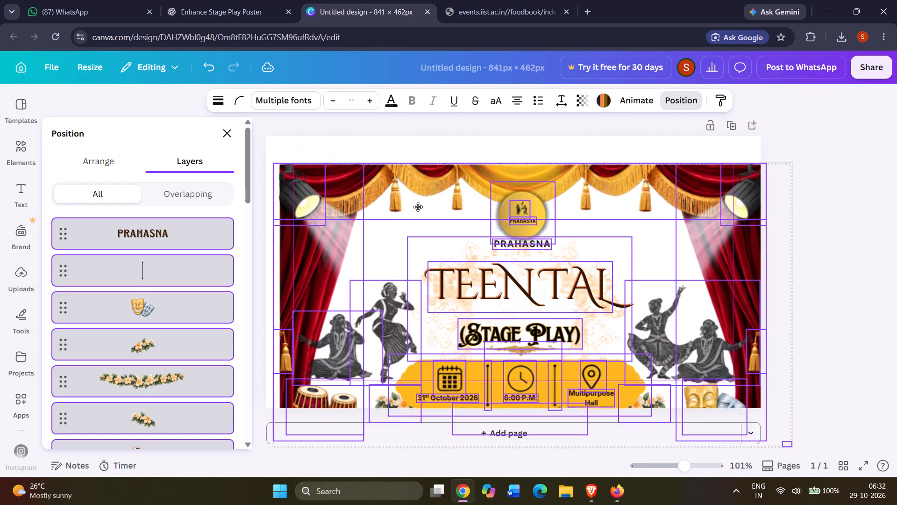
pyautogui.moveTo(418, 207); pyautogui.dragTo(413, 185)
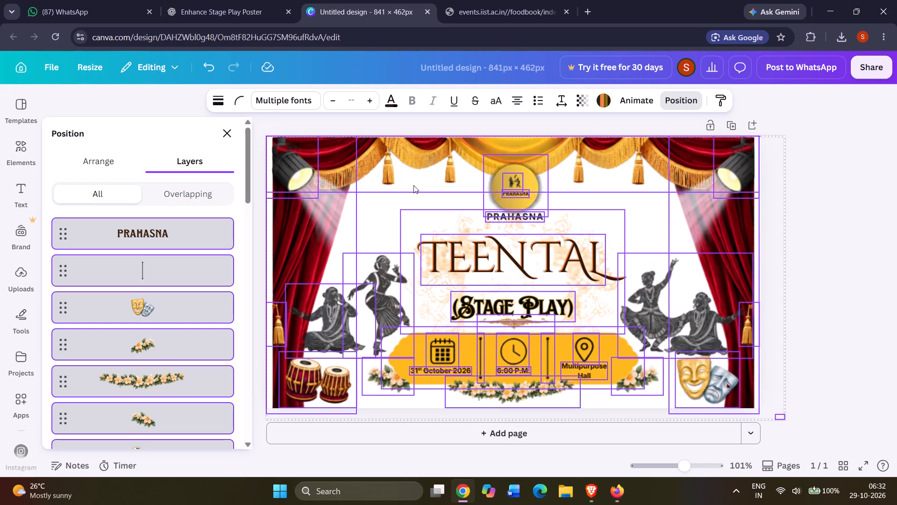
# Enlarge all the selected poster elements slightly so the curtains reach the page's side edges, and deselect them.
pyautogui.moveTo(269, 135); pyautogui.dragTo(256, 128)
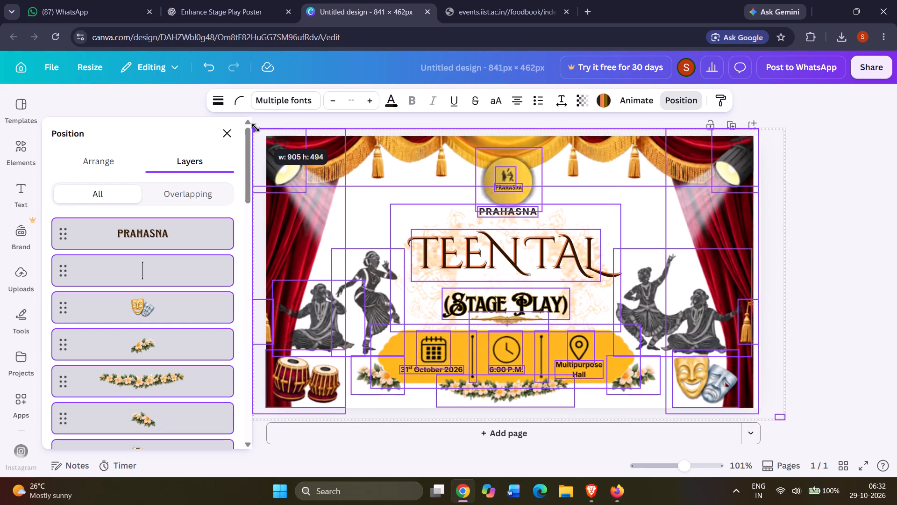
pyautogui.moveTo(256, 128); pyautogui.dragTo(264, 132)
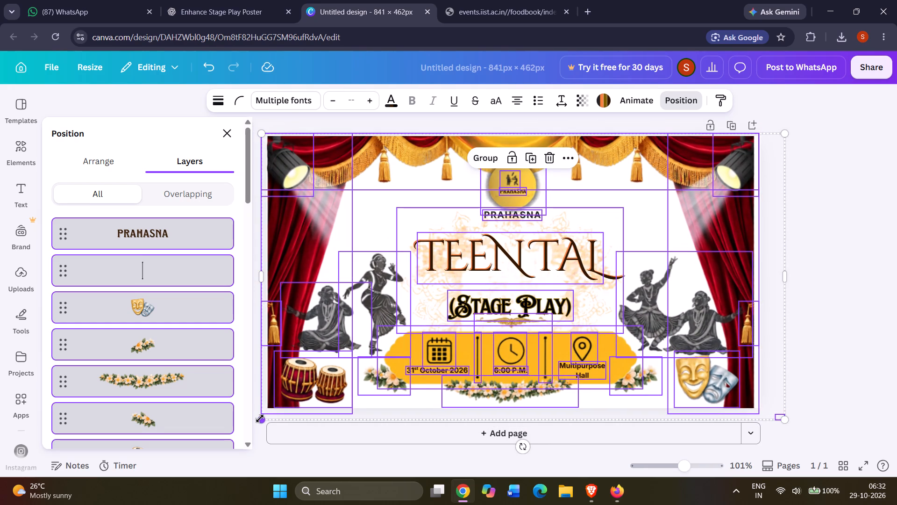
pyautogui.moveTo(260, 418); pyautogui.dragTo(256, 430)
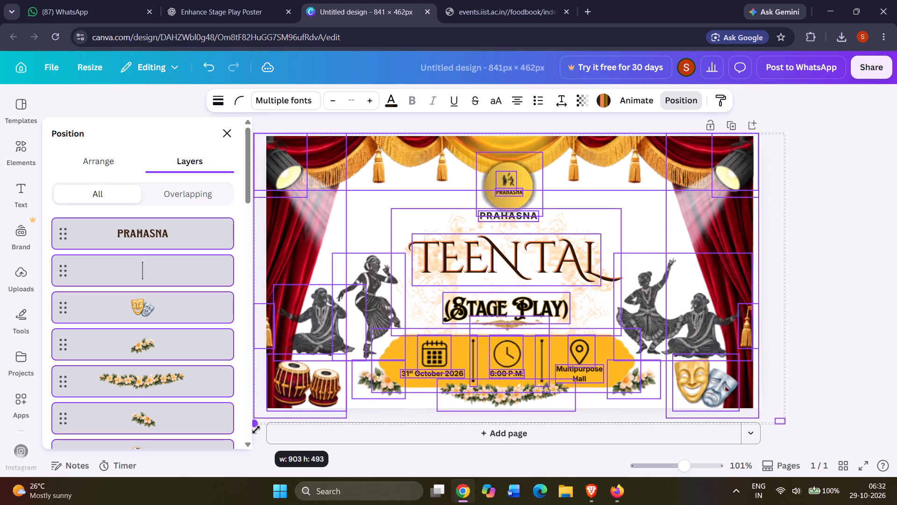
pyautogui.moveTo(256, 430); pyautogui.dragTo(261, 424)
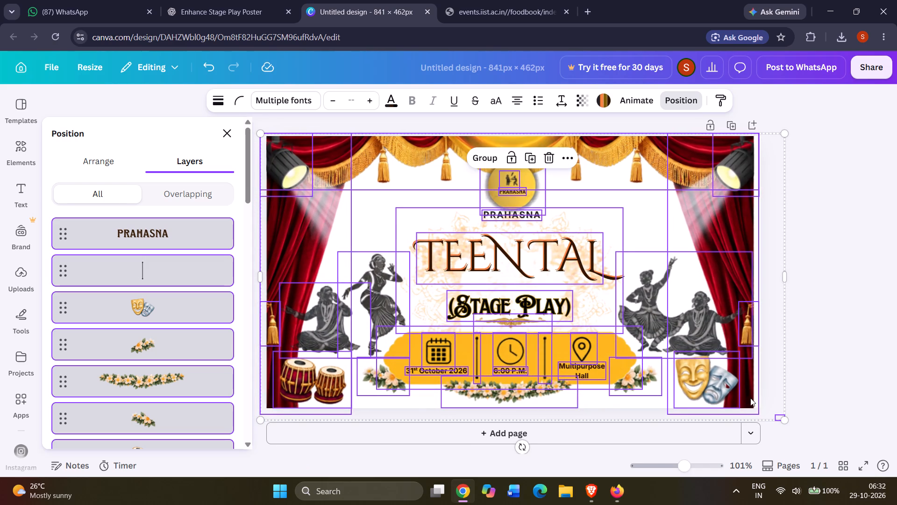
pyautogui.moveTo(787, 421); pyautogui.dragTo(793, 423)
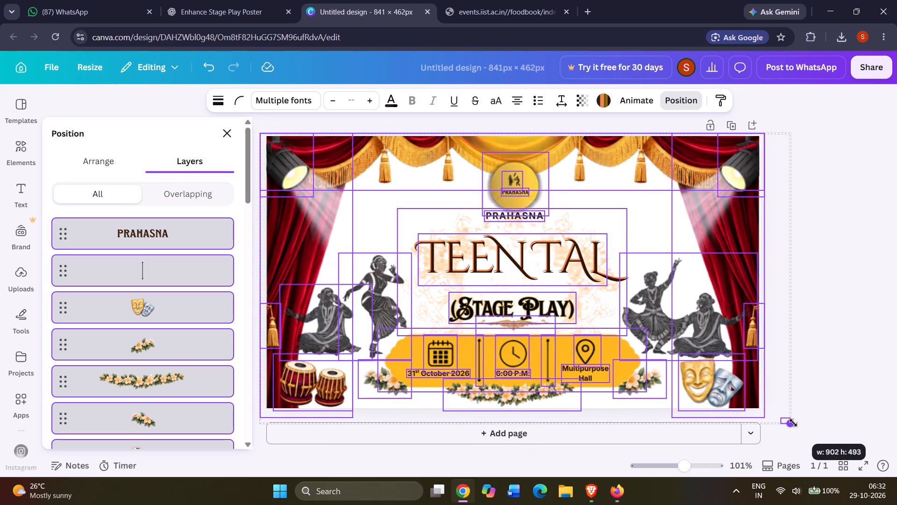
pyautogui.moveTo(793, 423); pyautogui.dragTo(794, 422)
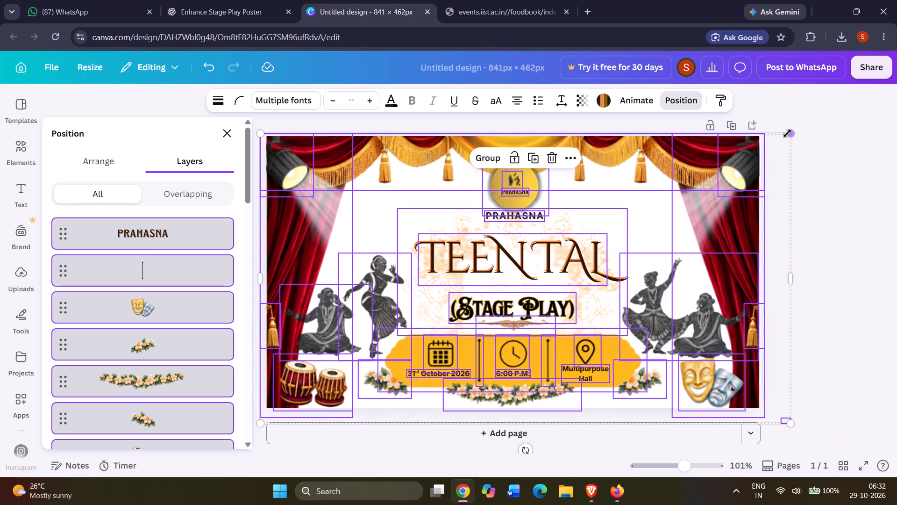
pyautogui.moveTo(787, 133); pyautogui.dragTo(783, 127)
pyautogui.click(851, 175)
pyautogui.click(851, 175)
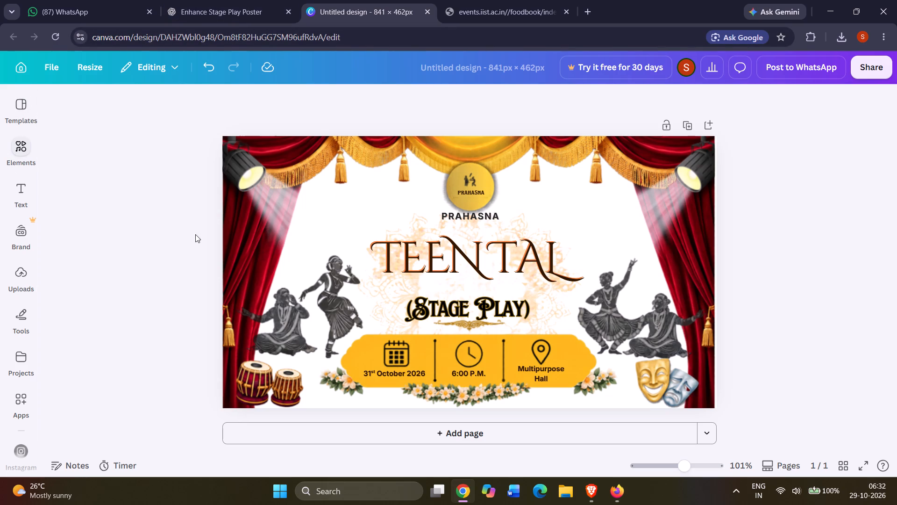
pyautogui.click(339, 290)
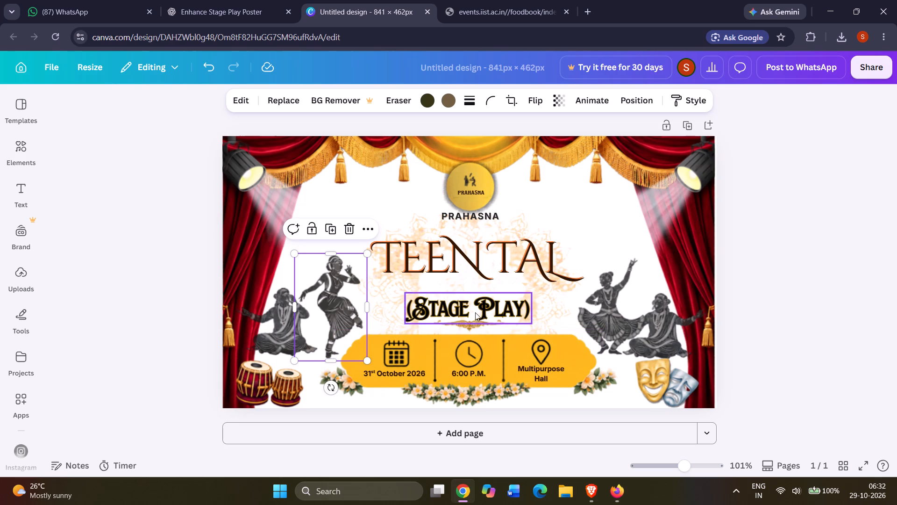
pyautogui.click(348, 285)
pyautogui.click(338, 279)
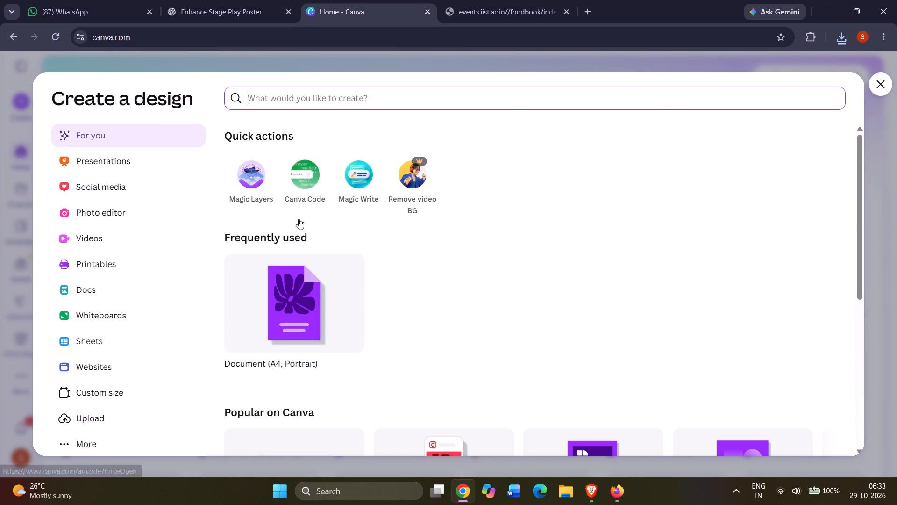
pyautogui.scroll(-5, 277, 213)
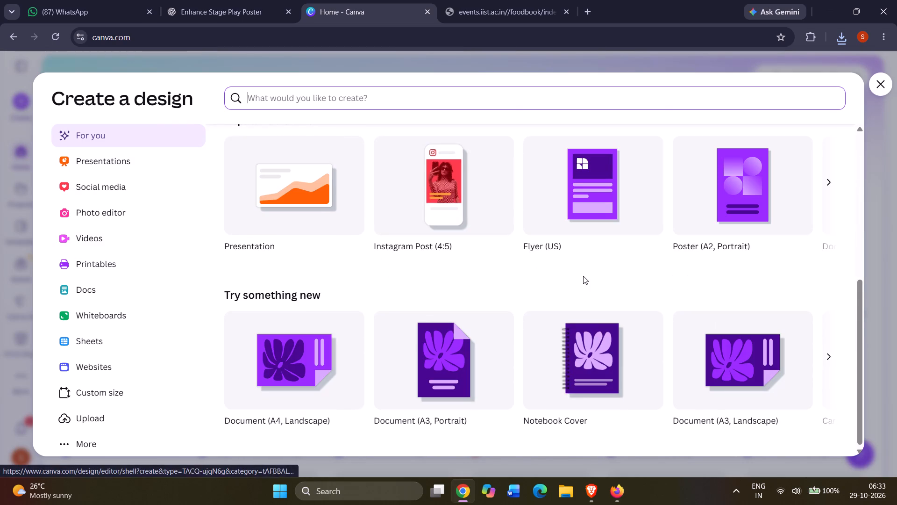
pyautogui.scroll(7, 584, 274)
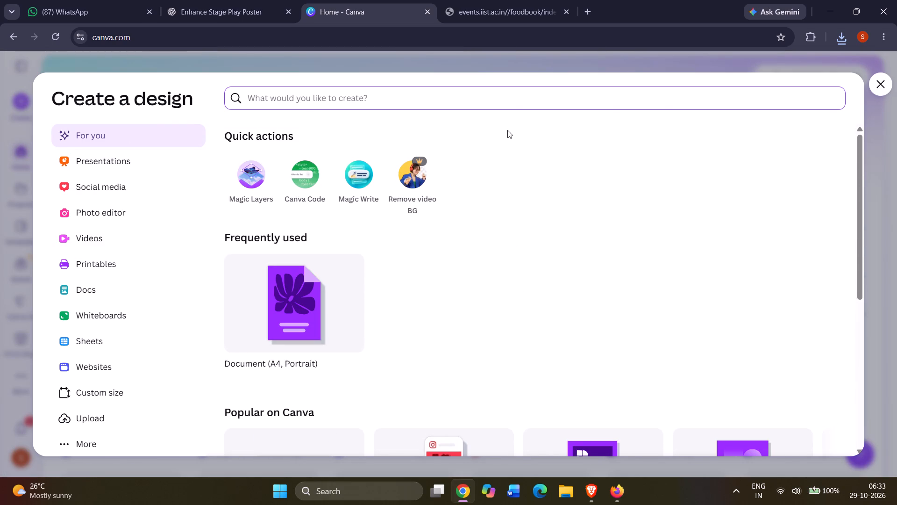
pyautogui.scroll(-6, 430, 209)
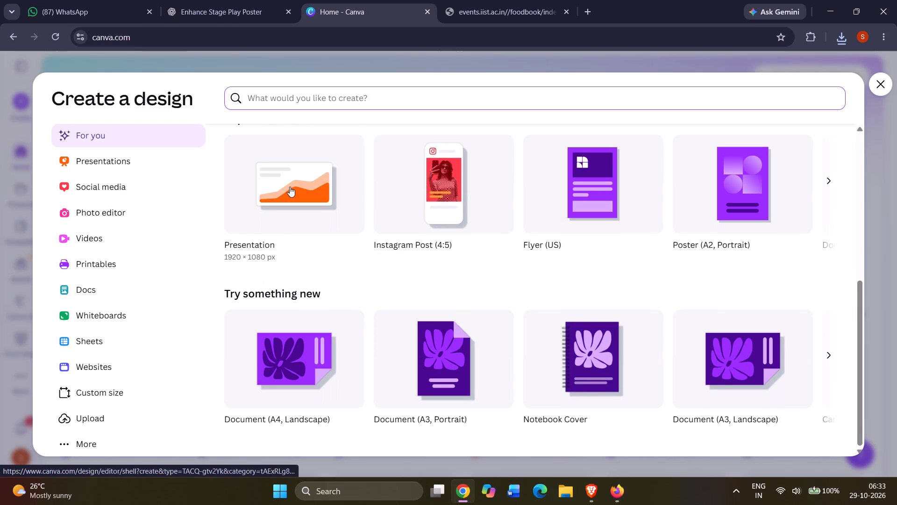
pyautogui.scroll(-8, 609, 218)
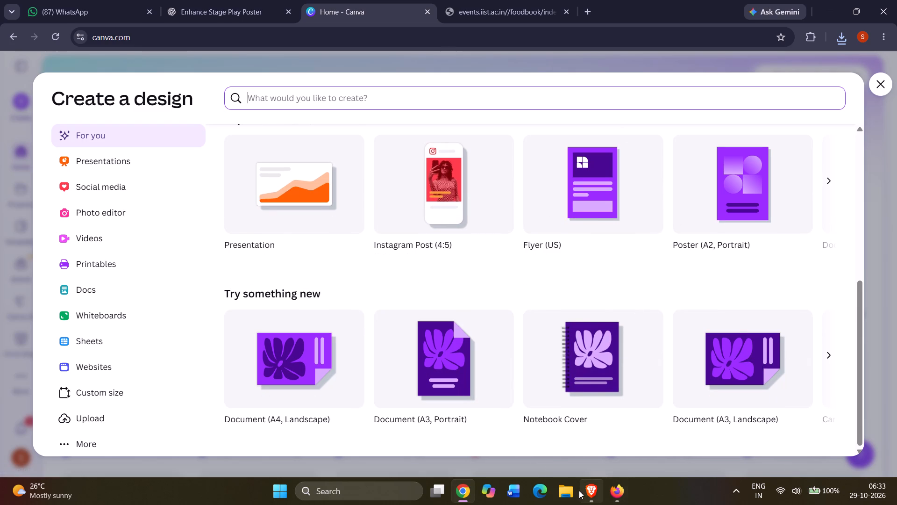
# Switch to Brave and examine the custom page size of the "9:16 Display TV 2026" design in pixels, inches and millimetres.
pyautogui.click(591, 494)
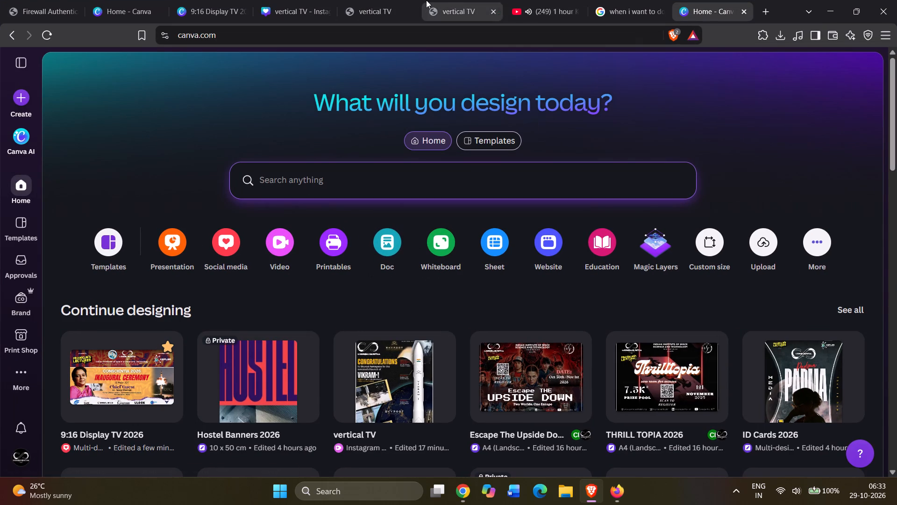
pyautogui.click(249, 0)
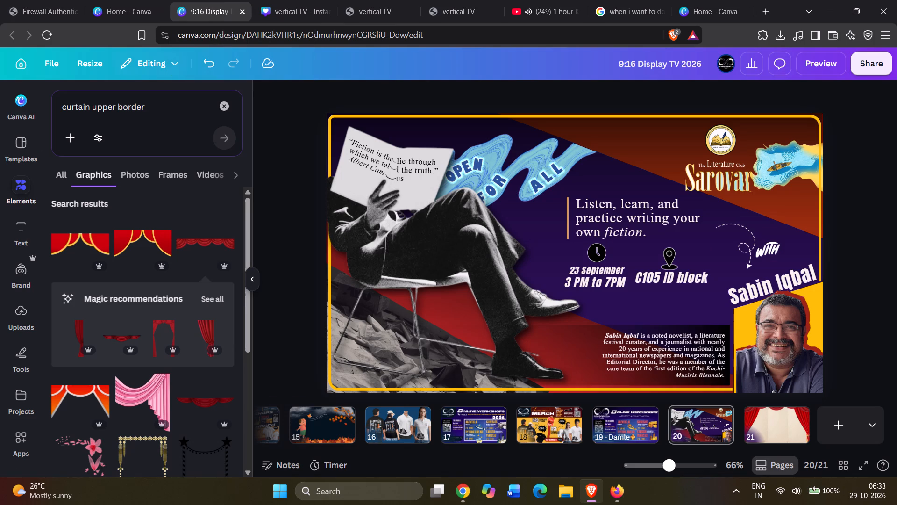
pyautogui.click(577, 267)
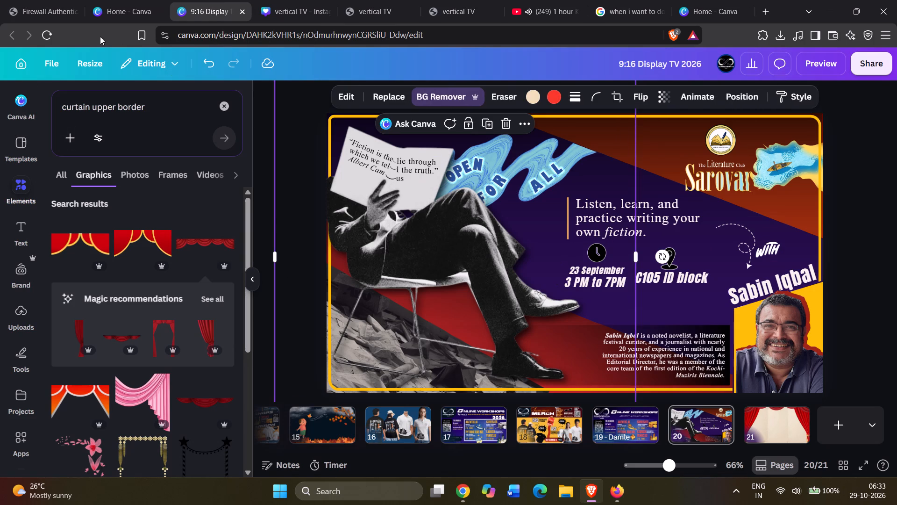
pyautogui.click(91, 63)
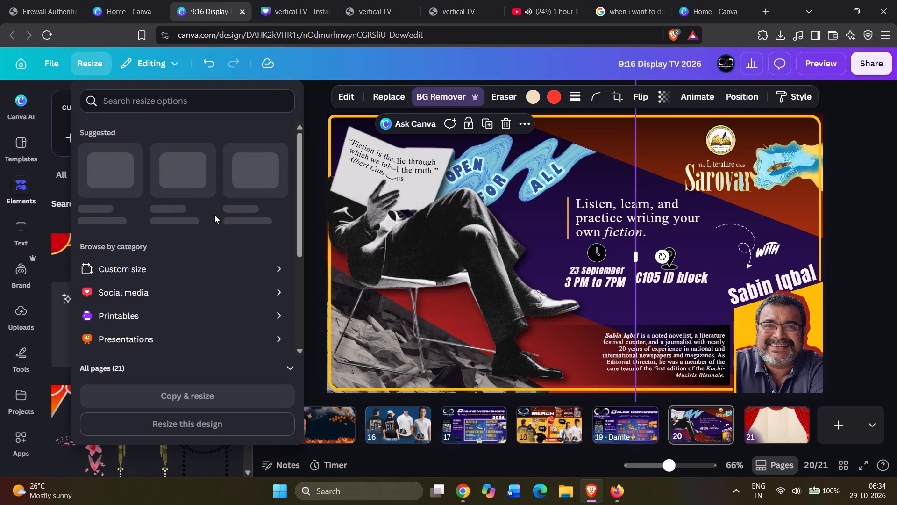
pyautogui.click(224, 262)
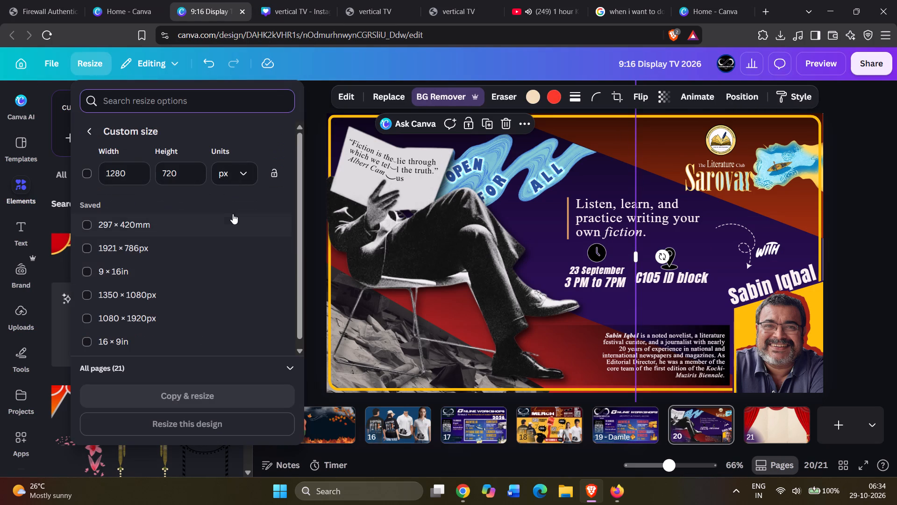
pyautogui.click(251, 169)
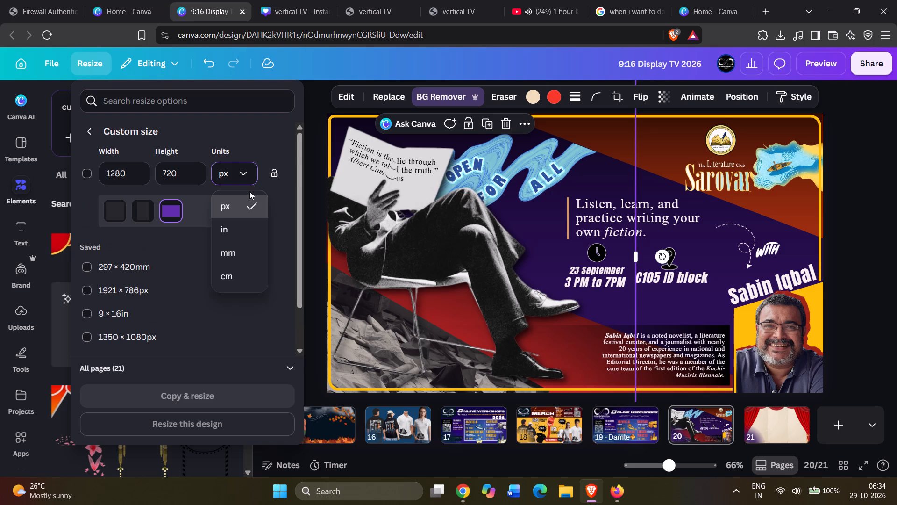
pyautogui.click(248, 220)
pyautogui.click(241, 168)
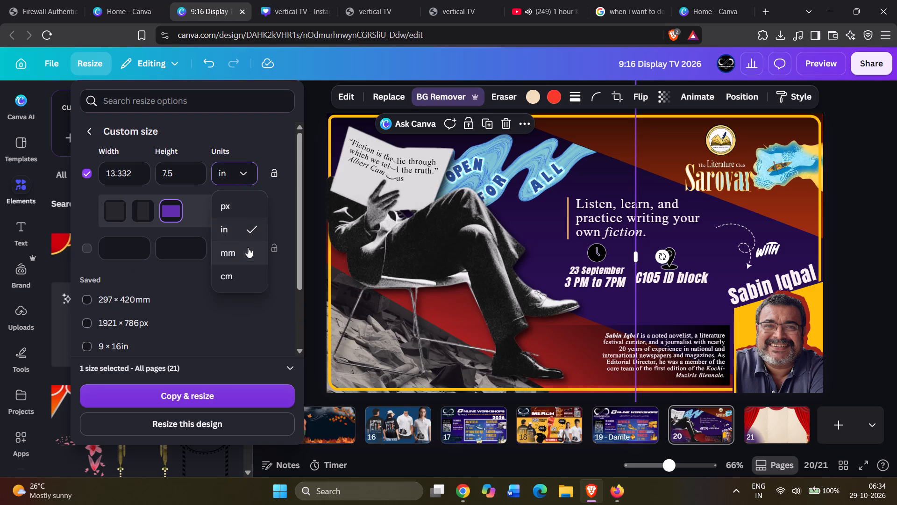
pyautogui.click(246, 251)
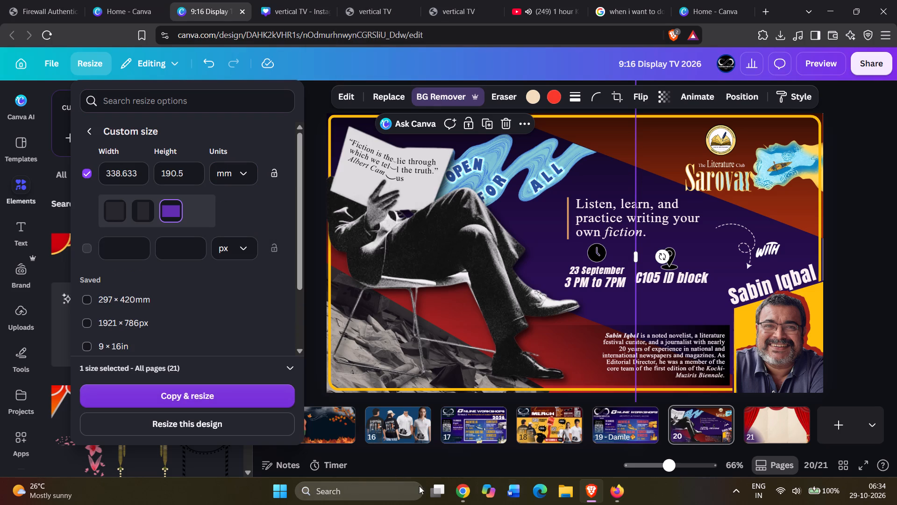
# Switch back to Chrome and create a new blank Document (A4, Landscape) design.
pyautogui.click(459, 490)
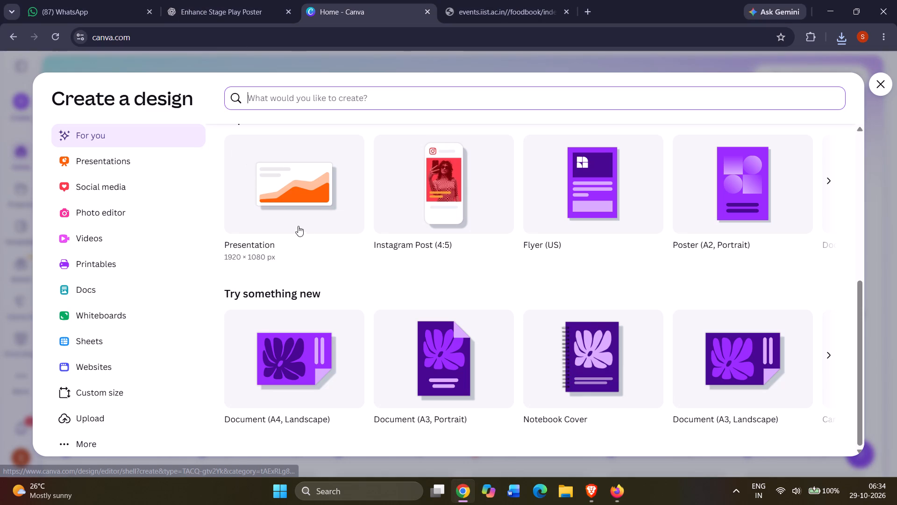
pyautogui.click(298, 360)
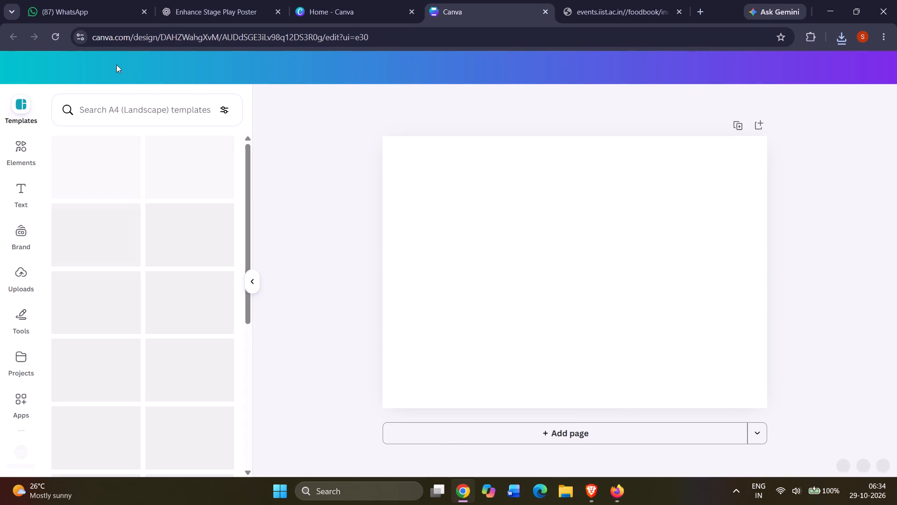
pyautogui.scroll(4, 122, 135)
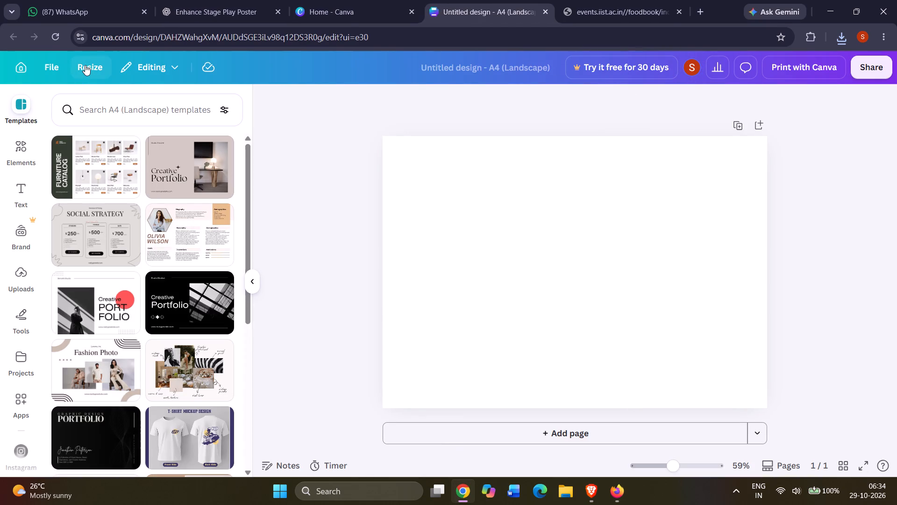
pyautogui.click(85, 65)
pyautogui.click(371, 129)
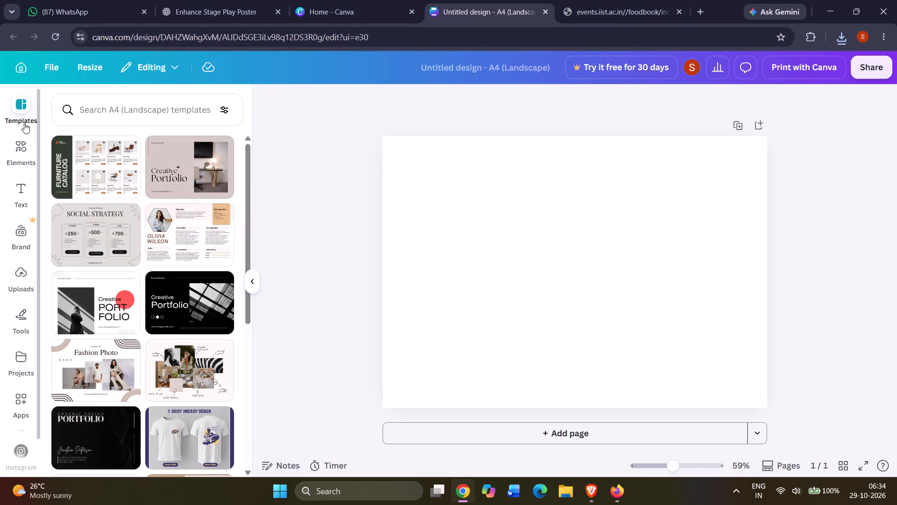
# Upload the "Teen Taal Stage Play Poster" PNG from Downloads to the A4 landscape design's image uploads.
pyautogui.click(13, 286)
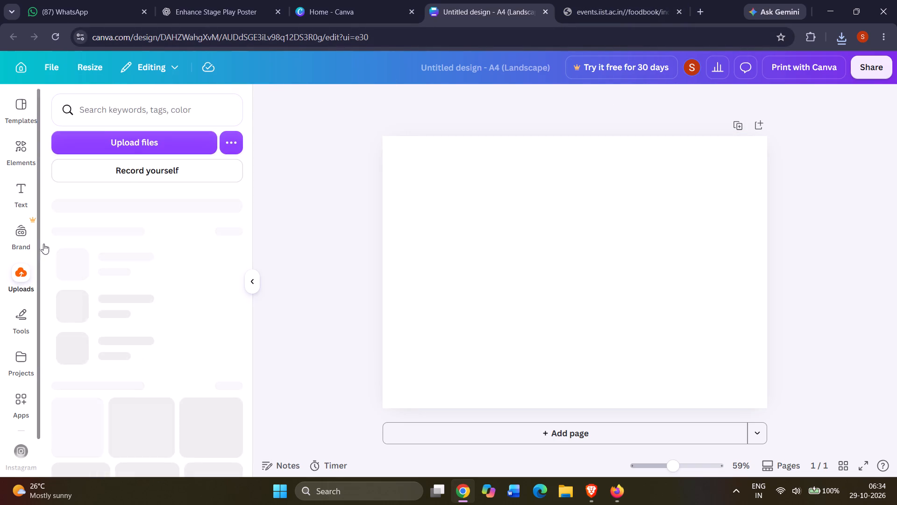
pyautogui.click(131, 144)
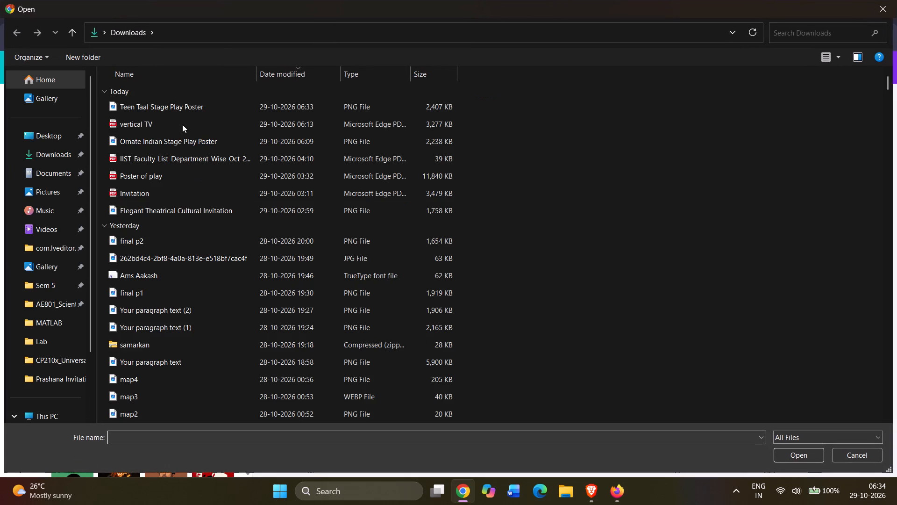
pyautogui.click(170, 104)
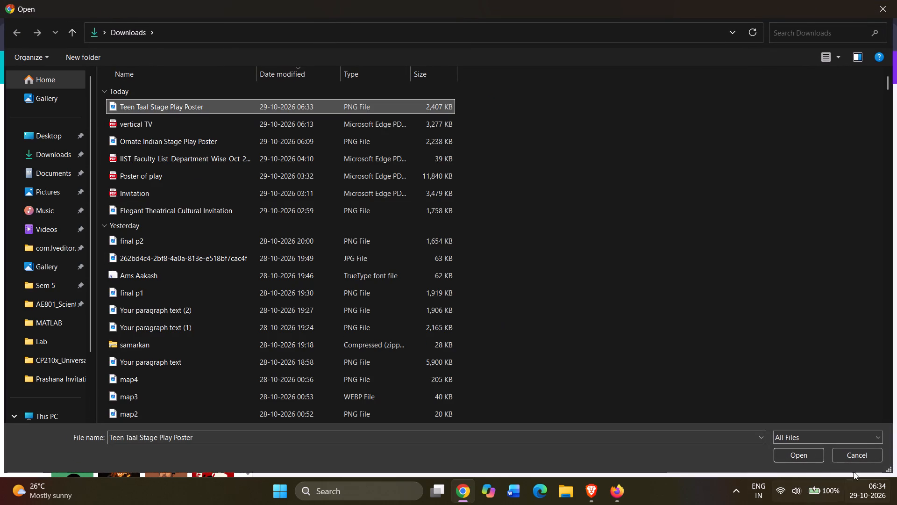
pyautogui.click(800, 452)
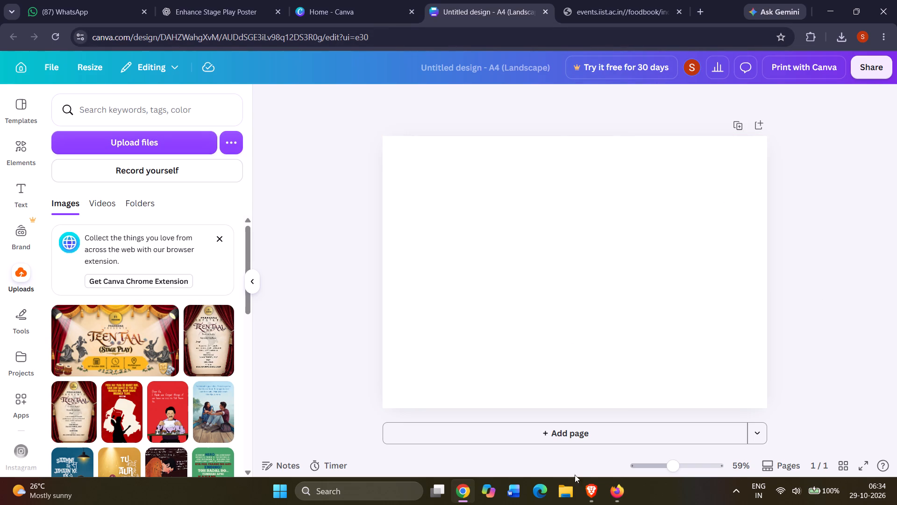
# Switch to the "9:16 Display TV 2026" design in Brave and undo all edits on page 21 back to the plain purple background.
pyautogui.click(587, 496)
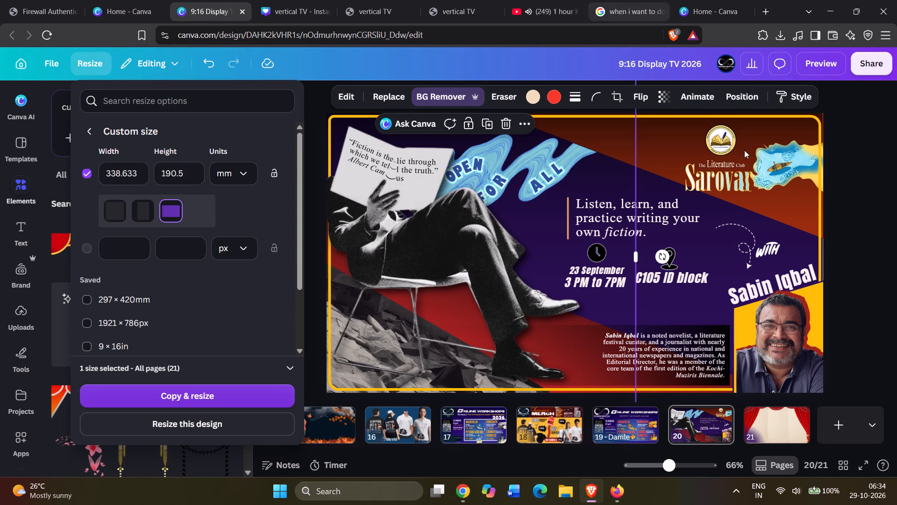
pyautogui.click(772, 425)
pyautogui.click(772, 425)
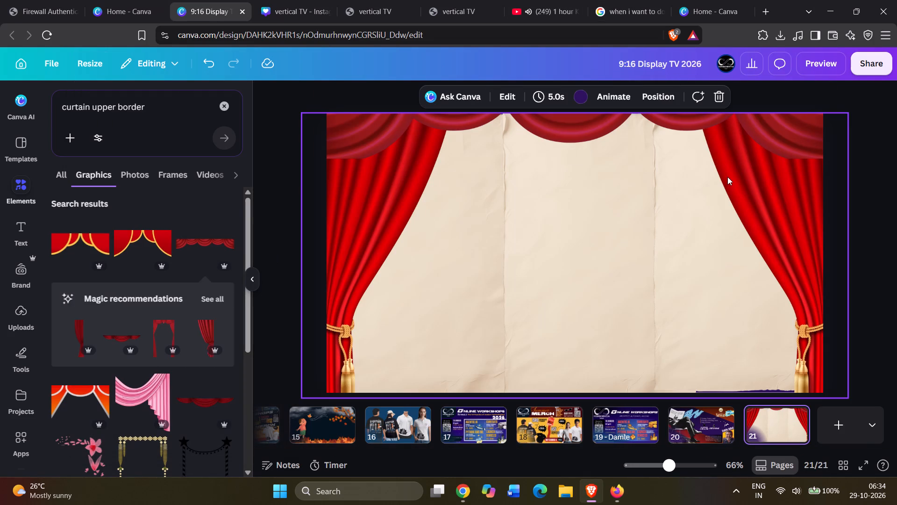
pyautogui.hotkey('ctrl', 'z')
pyautogui.hotkey('ctrl', 'z')
pyautogui.hotkey('ctrl', 'z')
pyautogui.hotkey('ctrl', 'z')
pyautogui.hotkey('ctrl', 'z')
pyautogui.hotkey('ctrl', 'z')
pyautogui.hotkey('ctrl', 'z')
pyautogui.hotkey('ctrl', 'z')
pyautogui.hotkey('ctrl', 'z')
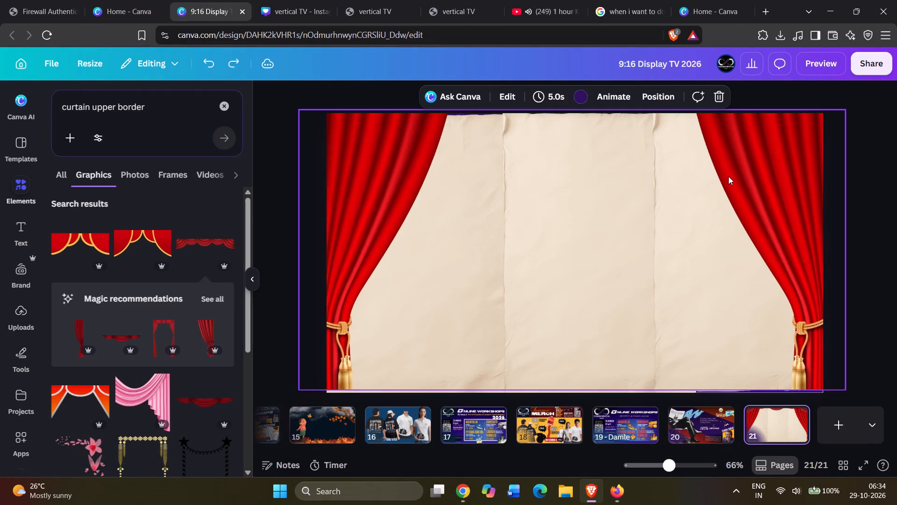
pyautogui.hotkey('ctrl', 'z')
pyautogui.hotkey('ctrl', 'z')
pyautogui.hotkey('ctrl', 'z')
pyautogui.hotkey('ctrl', 'z')
pyautogui.hotkey('ctrl', 'z')
pyautogui.hotkey('ctrl', 'z')
pyautogui.hotkey('ctrl', 'z')
pyautogui.hotkey('ctrl', 'z')
pyautogui.hotkey('ctrl', 'z')
pyautogui.hotkey('ctrl', 'z')
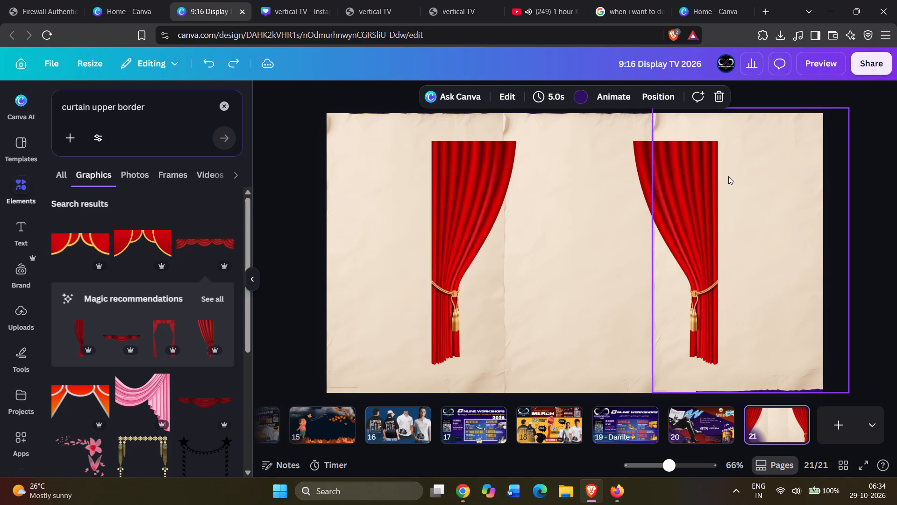
pyautogui.hotkey('ctrl', 'z')
pyautogui.hotkey('ctrl', 'z')
pyautogui.hotkey('ctrl', 'z')
pyautogui.hotkey('ctrl', 'z')
pyautogui.hotkey('ctrl', 'z')
pyautogui.hotkey('ctrl', 'z')
pyautogui.hotkey('ctrl', 'z')
pyautogui.hotkey('ctrl', 'z')
pyautogui.hotkey('ctrl', 'z')
pyautogui.hotkey('ctrl', 'z')
pyautogui.hotkey('ctrl', 'z')
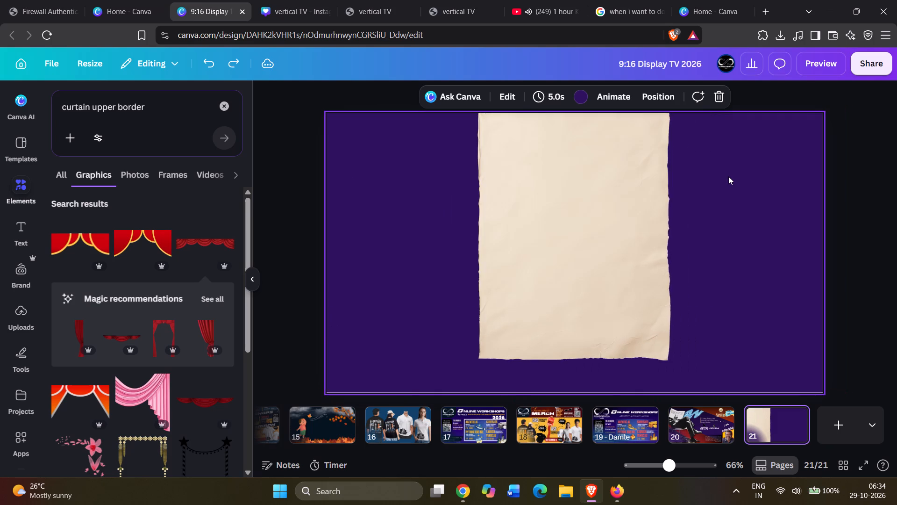
pyautogui.hotkey('ctrl', 'z')
pyautogui.hotkey('ctrl', 'z')
pyautogui.hotkey('ctrl', 'z')
pyautogui.hotkey('ctrl', 'z')
pyautogui.hotkey('ctrl', 'z')
pyautogui.hotkey('ctrl', 'z')
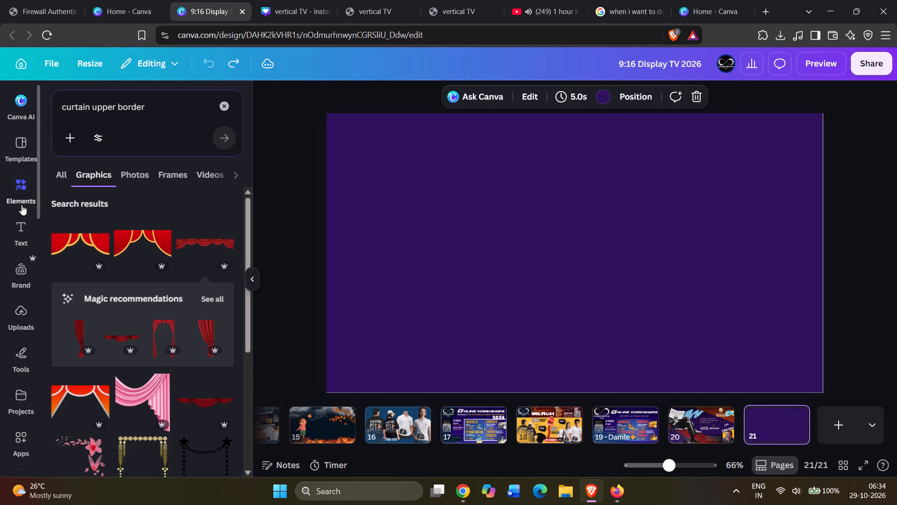
# Upload the "Teen Taal Stage Play Poster" image to this design and place it on the empty page 21.
pyautogui.click(19, 319)
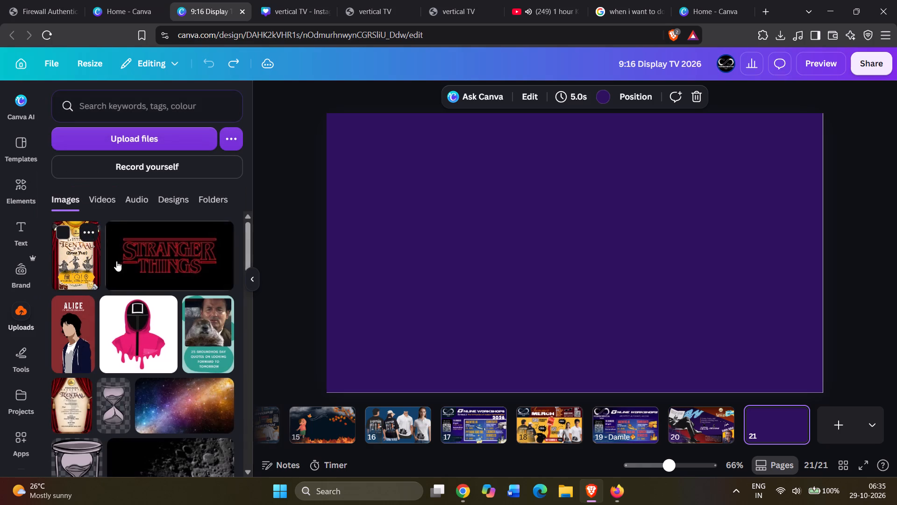
pyautogui.scroll(-3, 108, 238)
pyautogui.scroll(6, 108, 238)
pyautogui.click(147, 130)
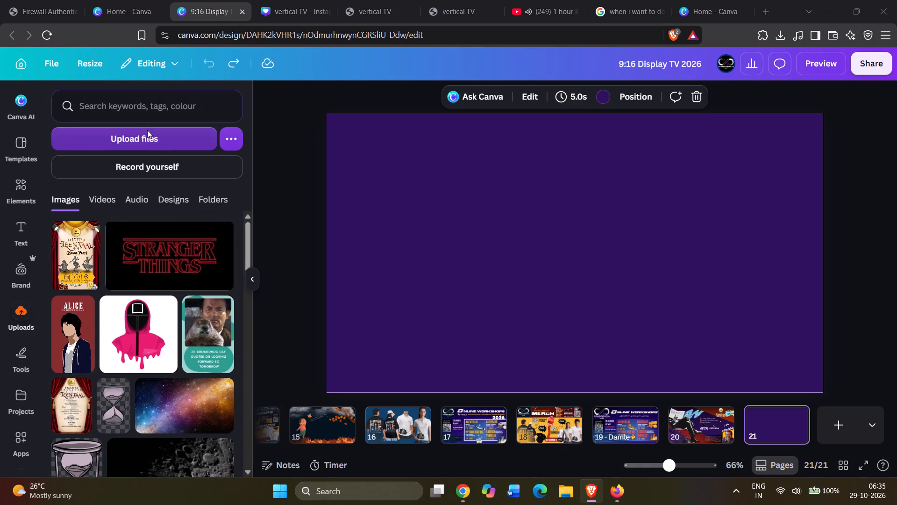
pyautogui.click(184, 108)
pyautogui.click(330, 253)
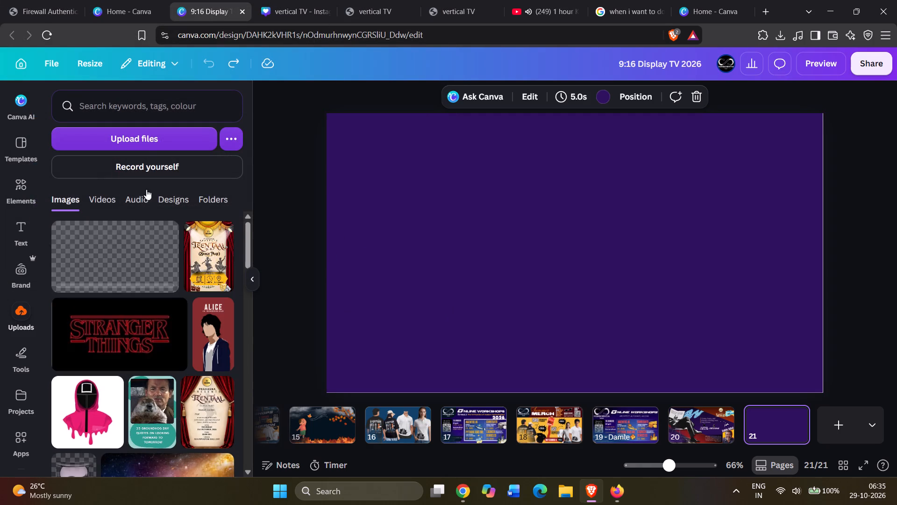
pyautogui.click(120, 242)
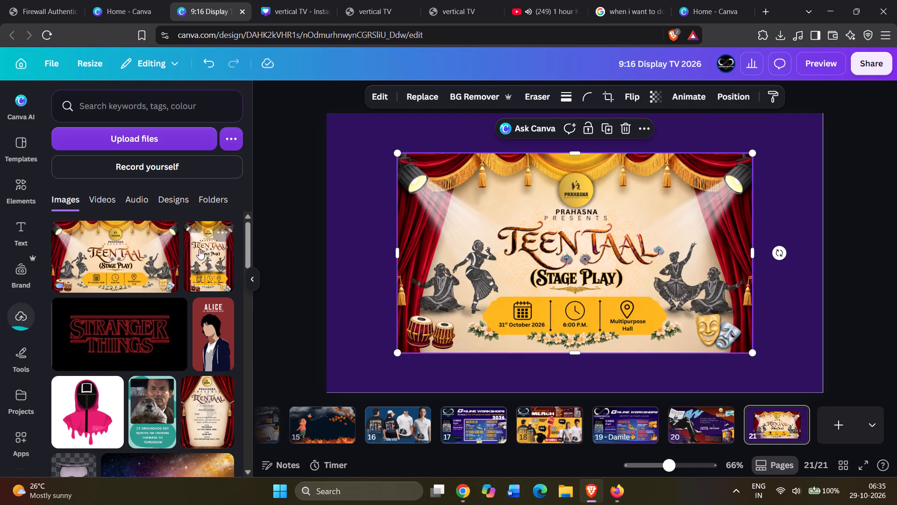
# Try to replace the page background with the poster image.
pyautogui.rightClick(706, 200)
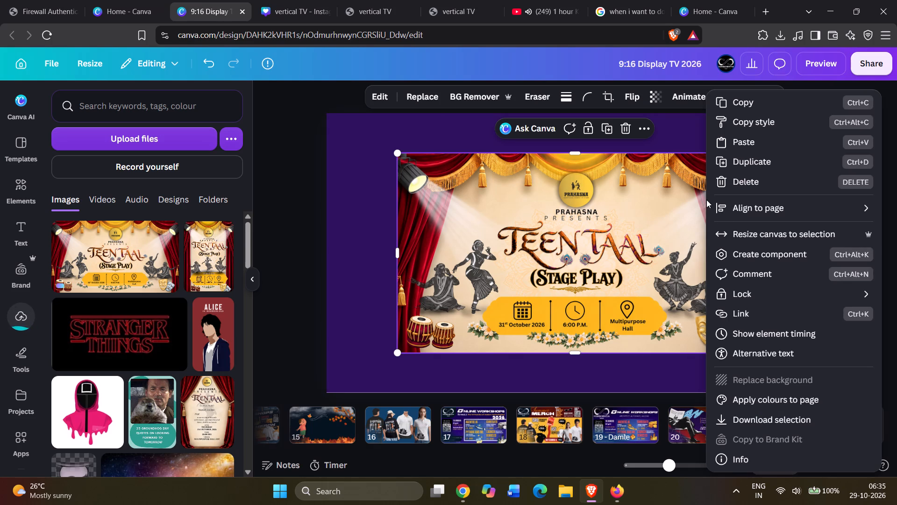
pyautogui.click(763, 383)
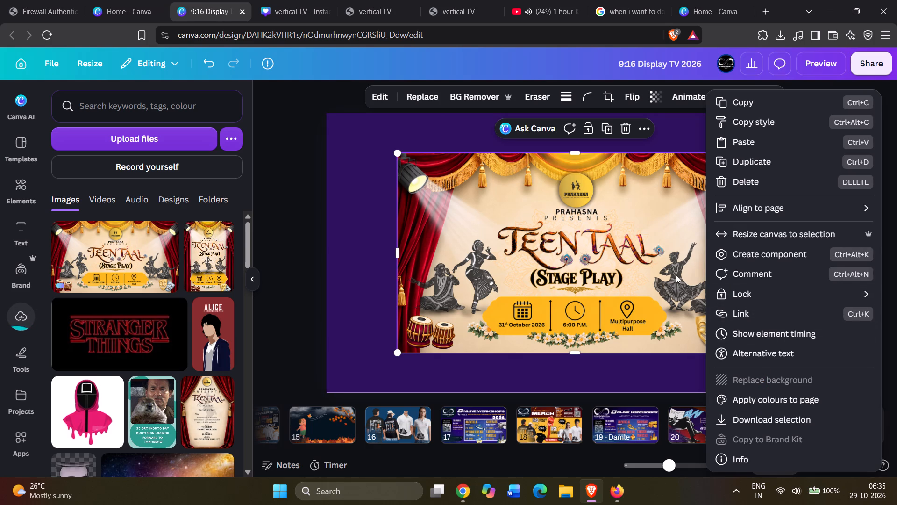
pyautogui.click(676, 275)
# Enlarge the poster image proportionally to nearly fill page 21 and centre it on the page.
pyautogui.moveTo(395, 155); pyautogui.dragTo(361, 135)
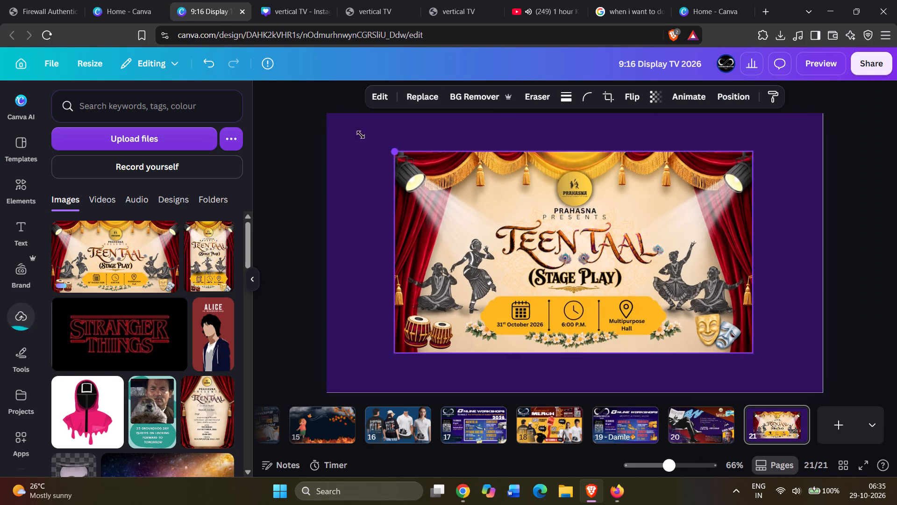
pyautogui.moveTo(361, 135); pyautogui.dragTo(327, 110)
pyautogui.moveTo(471, 160); pyautogui.dragTo(497, 166)
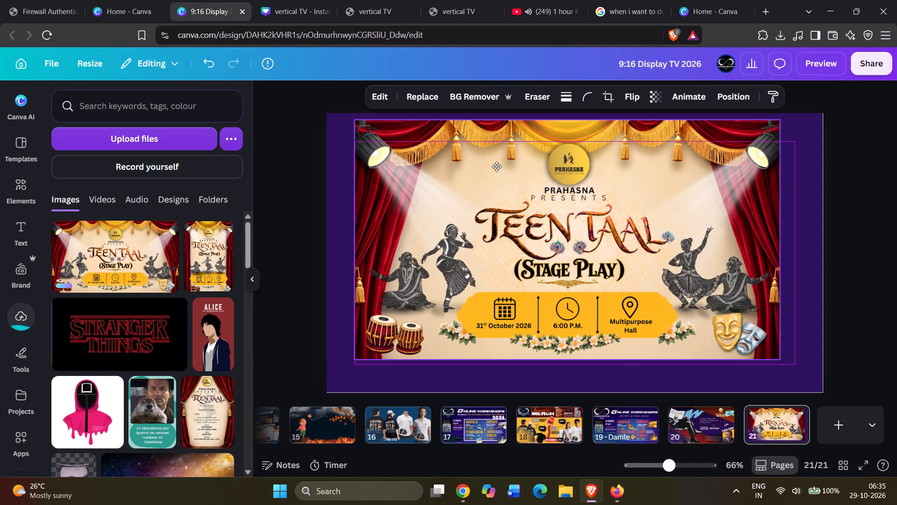
pyautogui.moveTo(497, 166); pyautogui.dragTo(490, 175)
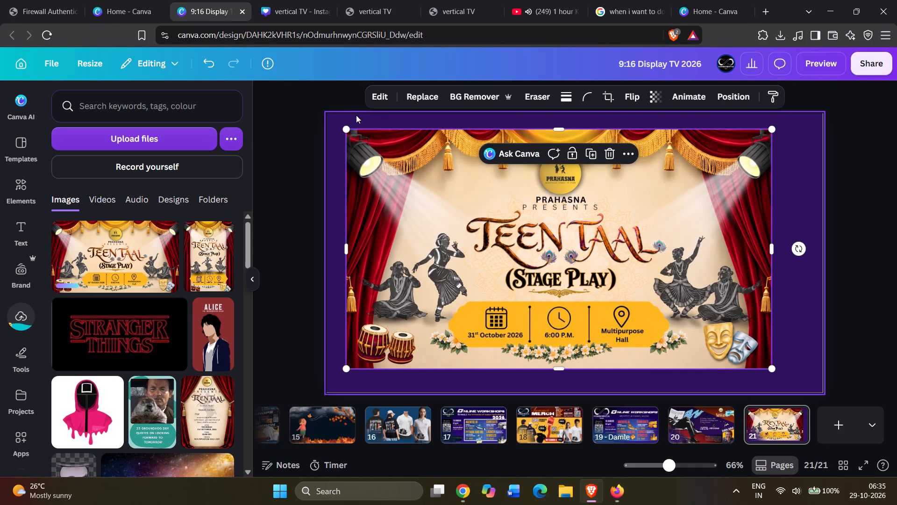
pyautogui.moveTo(347, 129); pyautogui.dragTo(330, 110)
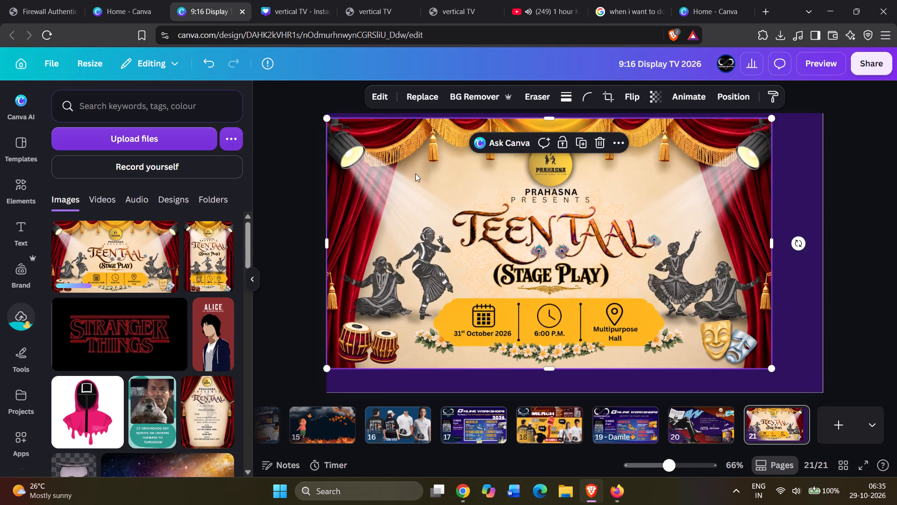
pyautogui.moveTo(462, 186); pyautogui.dragTo(485, 190)
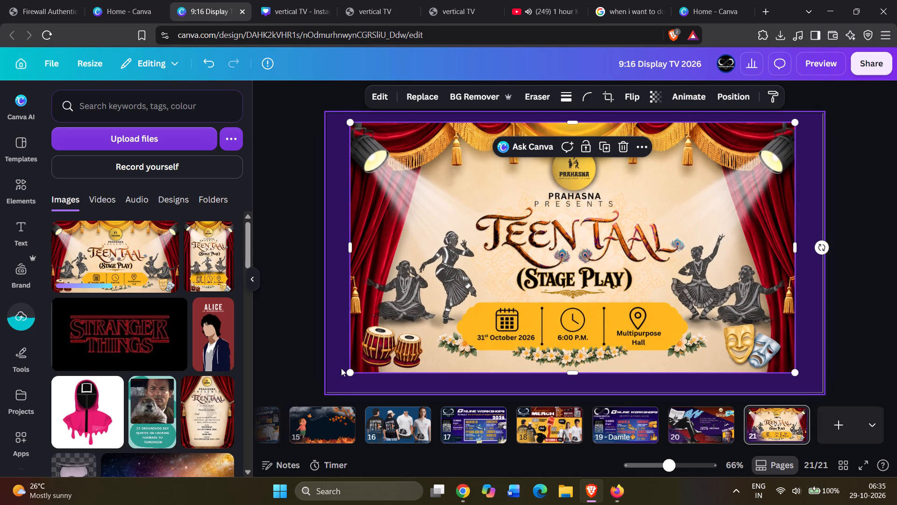
pyautogui.moveTo(348, 372); pyautogui.dragTo(325, 381)
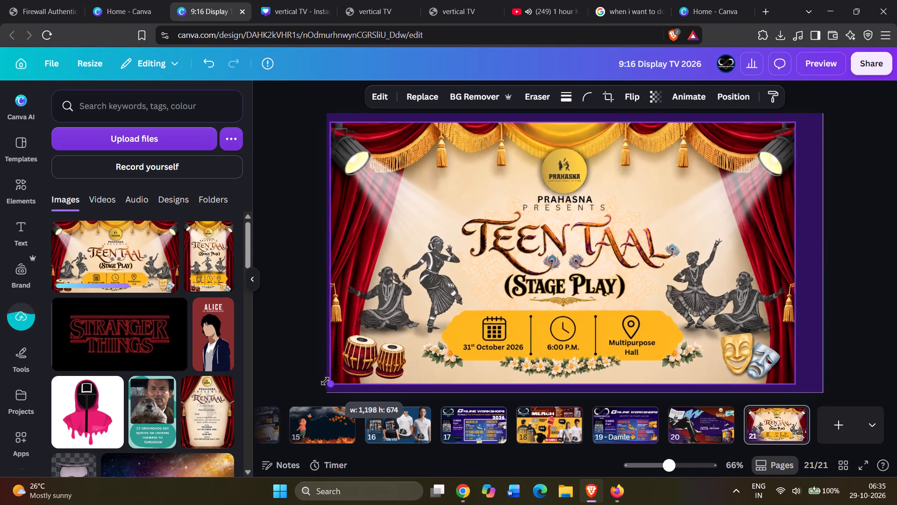
pyautogui.moveTo(325, 381); pyautogui.dragTo(323, 383)
pyautogui.moveTo(476, 307); pyautogui.dragTo(485, 305)
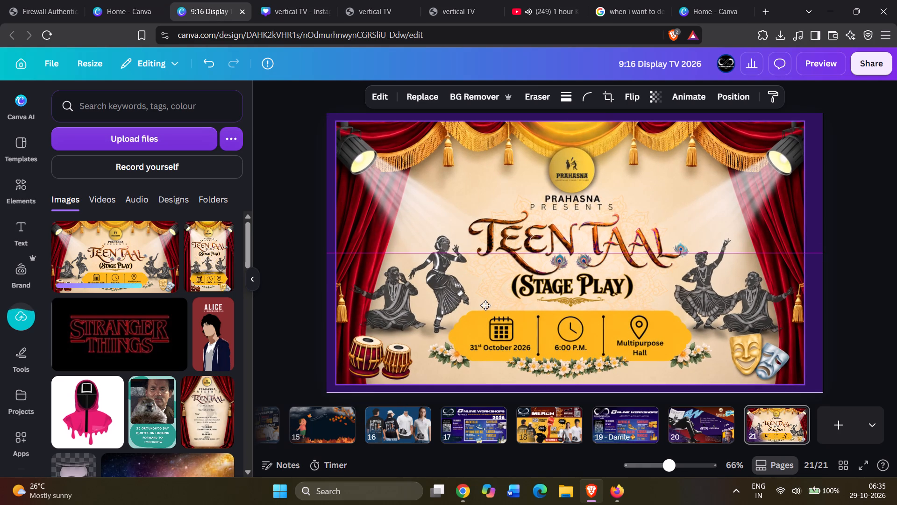
pyautogui.moveTo(485, 305); pyautogui.dragTo(487, 305)
# Stretch the poster image slightly past the page edges, to about 1,319 × 742, so it covers all of page 21, and deselect it.
pyautogui.moveTo(342, 388); pyautogui.dragTo(336, 389)
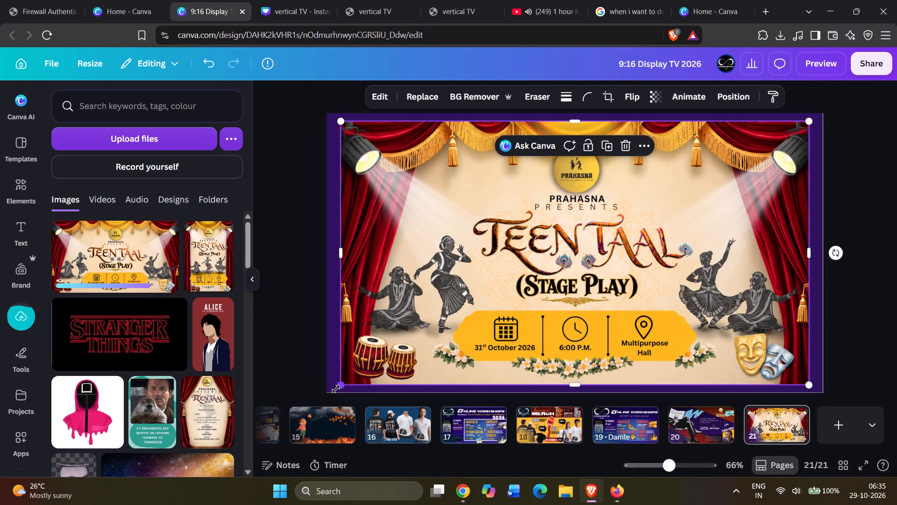
pyautogui.moveTo(336, 389); pyautogui.dragTo(327, 390)
pyautogui.click(481, 295)
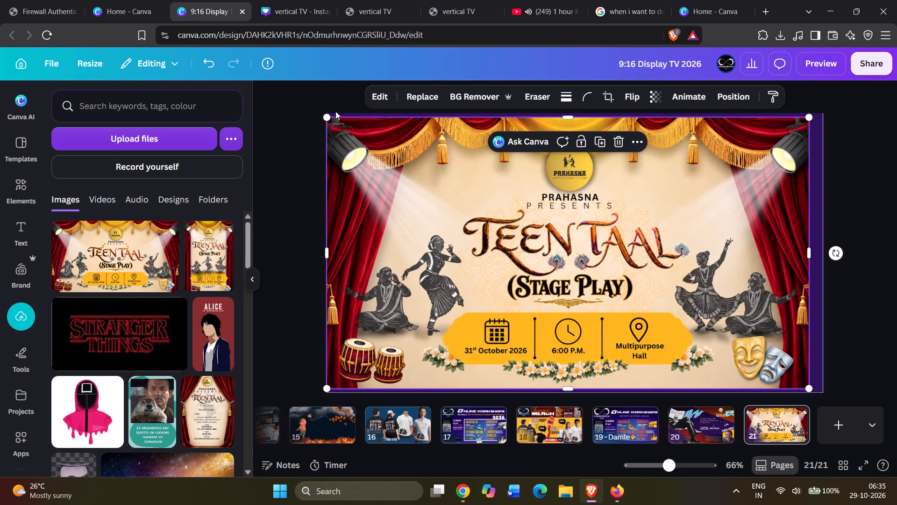
pyautogui.moveTo(325, 116); pyautogui.dragTo(322, 110)
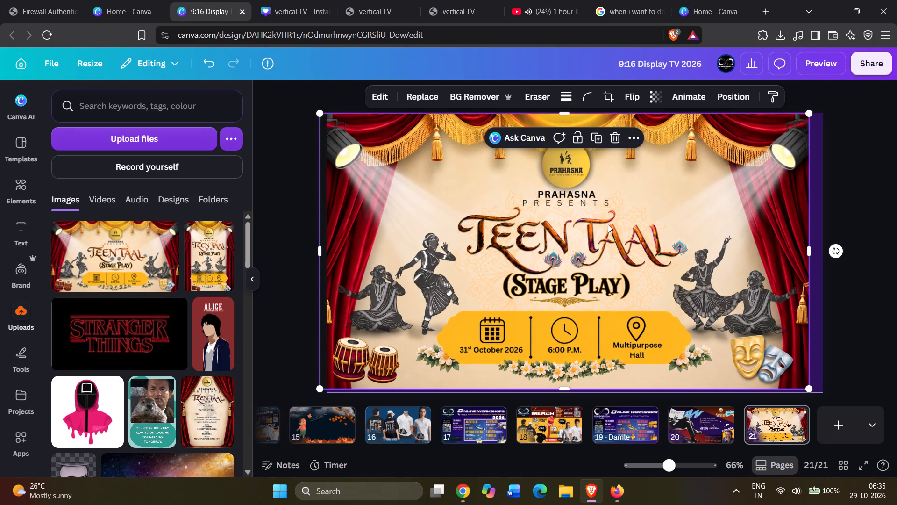
pyautogui.moveTo(587, 224); pyautogui.dragTo(594, 227)
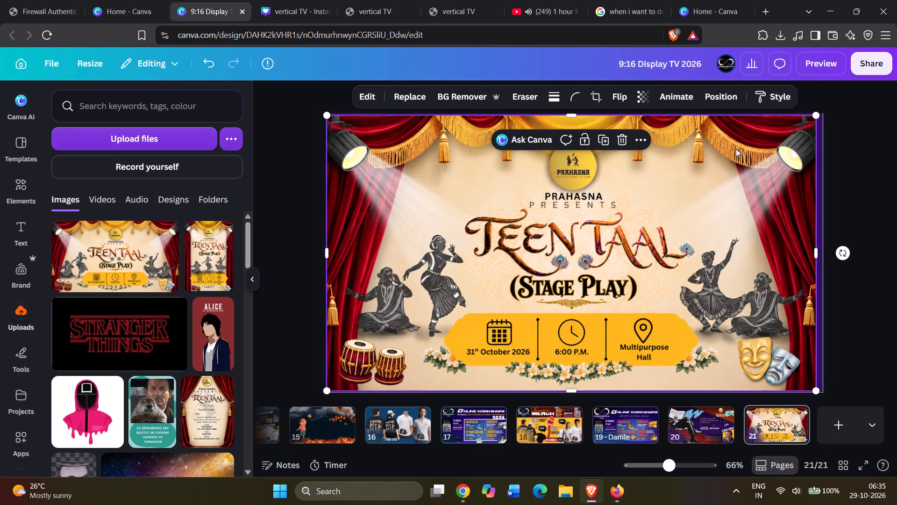
pyautogui.click(821, 114)
pyautogui.click(765, 158)
pyautogui.moveTo(816, 116); pyautogui.dragTo(822, 114)
pyautogui.click(586, 276)
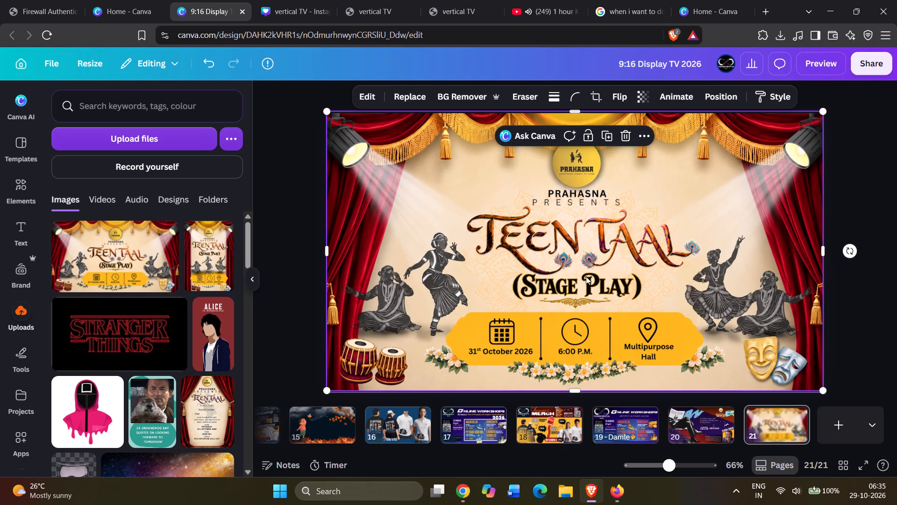
pyautogui.click(399, 331)
pyautogui.moveTo(328, 392); pyautogui.dragTo(322, 402)
pyautogui.click(505, 285)
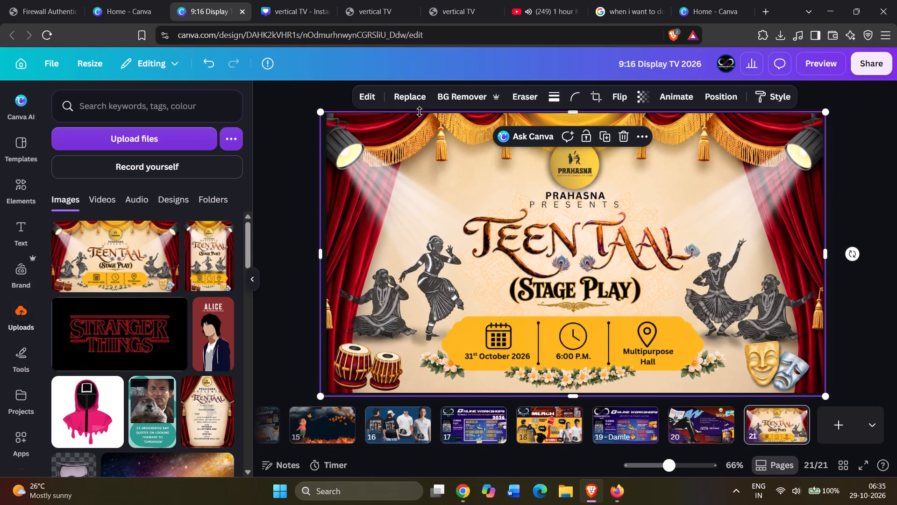
pyautogui.click(320, 110)
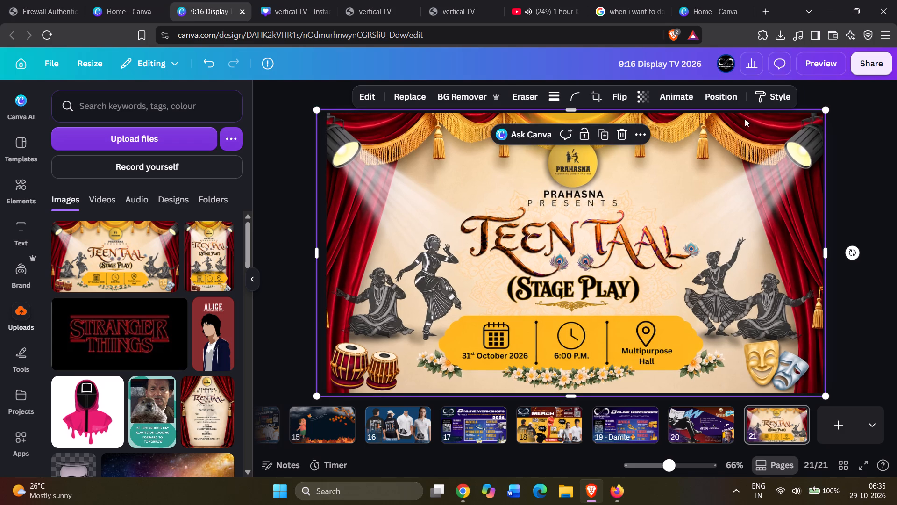
pyautogui.click(827, 107)
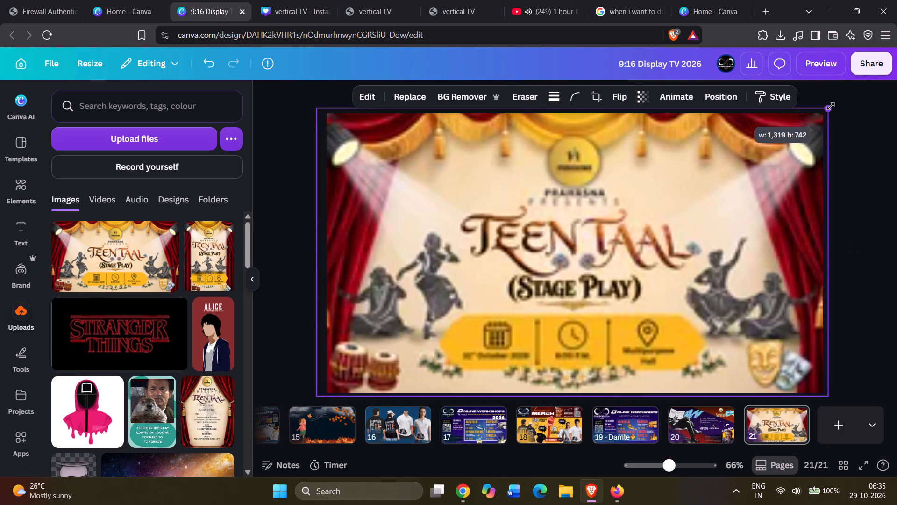
pyautogui.click(862, 191)
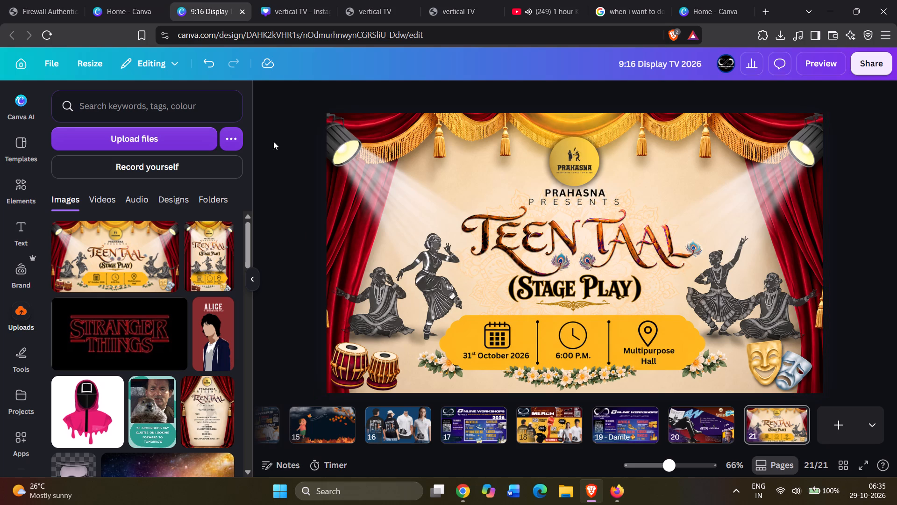
# Search the element graphics for "classical tabla" and add the dark brown tabla pair with cream straps to page 21.
pyautogui.click(21, 187)
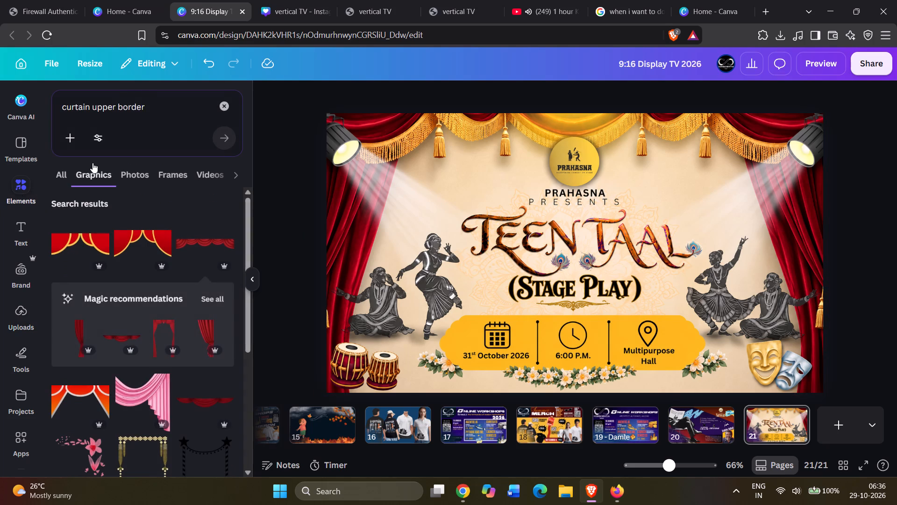
pyautogui.click(225, 110)
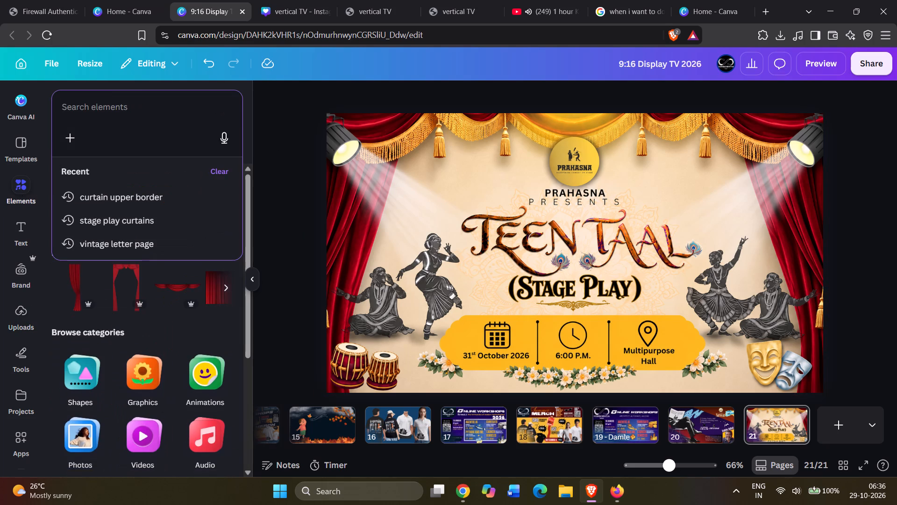
pyautogui.write('tav')
pyautogui.press('BackSpace')
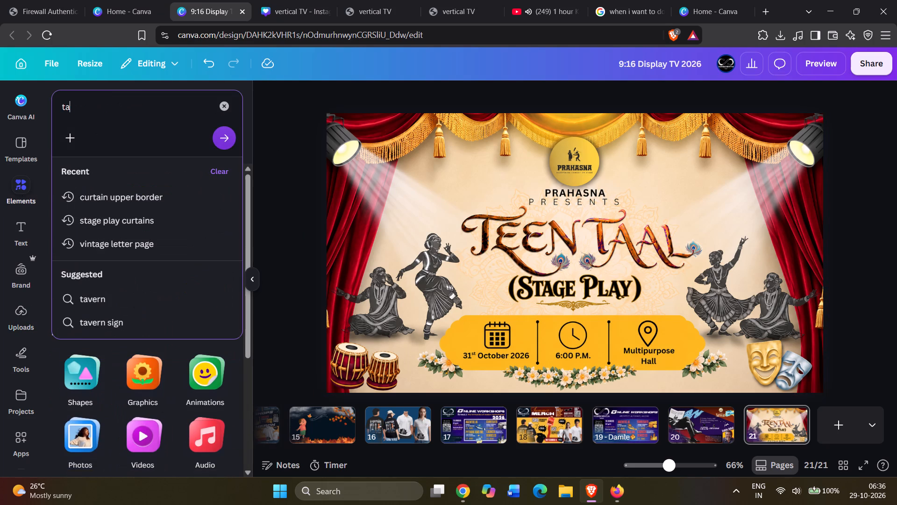
pyautogui.write('bla')
pyautogui.press('Return')
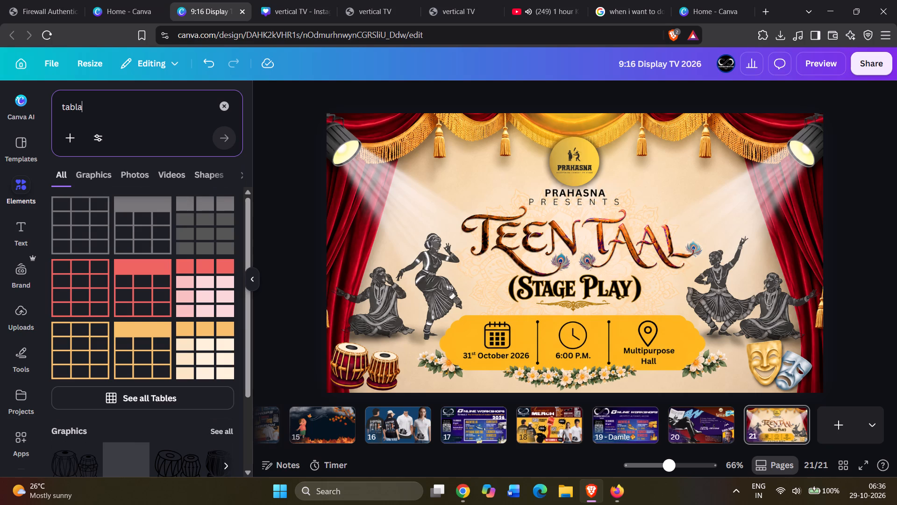
pyautogui.click(107, 105)
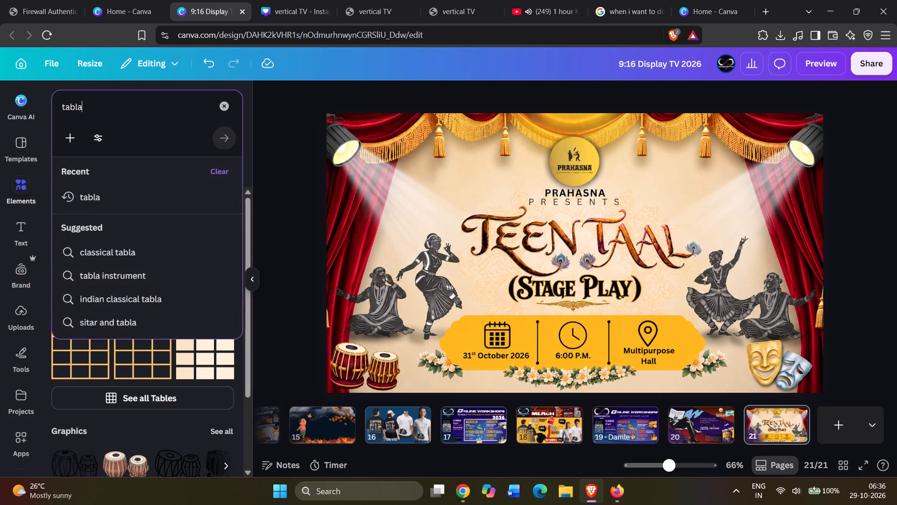
pyautogui.press('space')
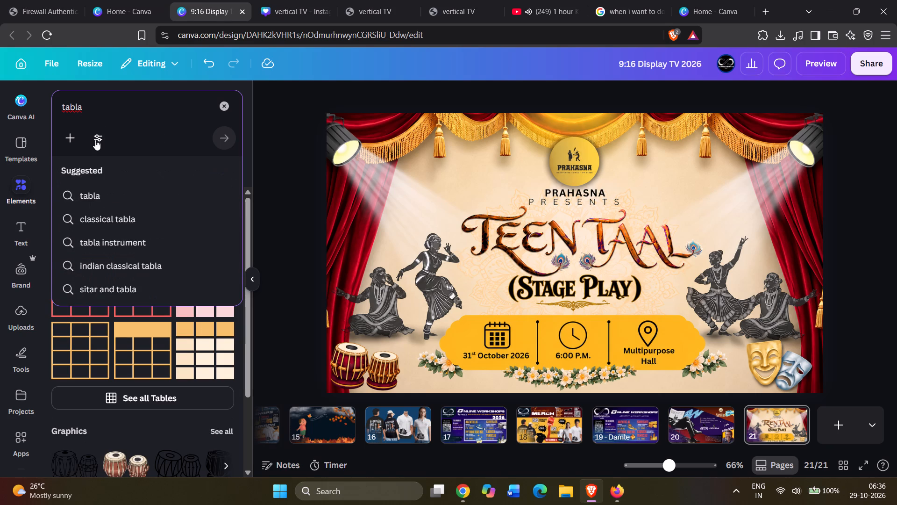
pyautogui.click(123, 214)
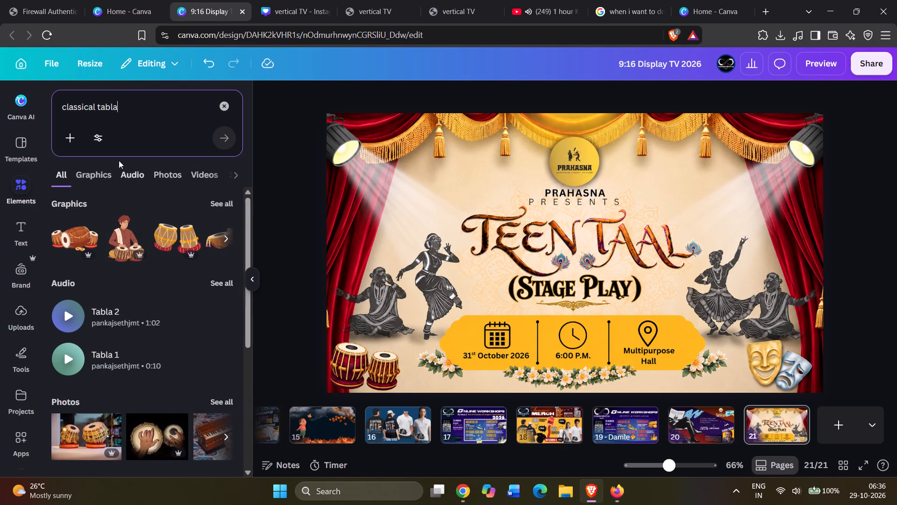
pyautogui.click(103, 161)
pyautogui.click(98, 171)
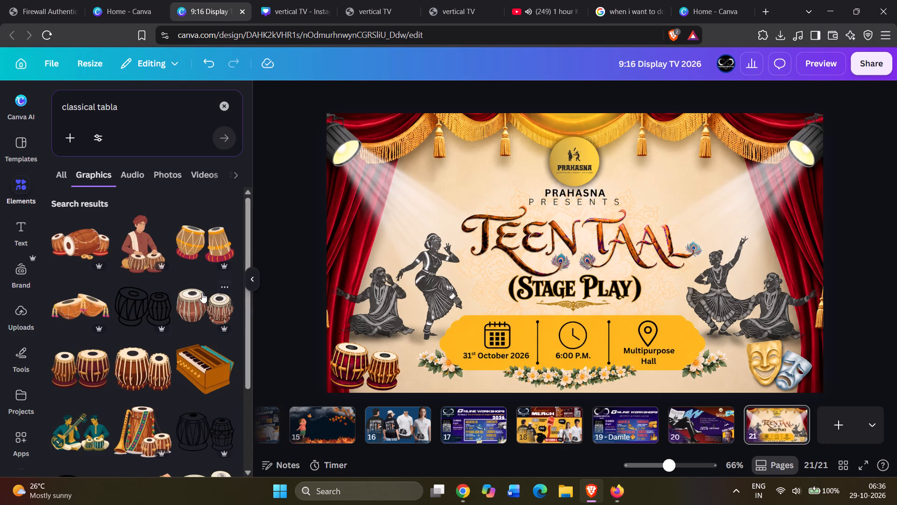
pyautogui.scroll(-2, 192, 296)
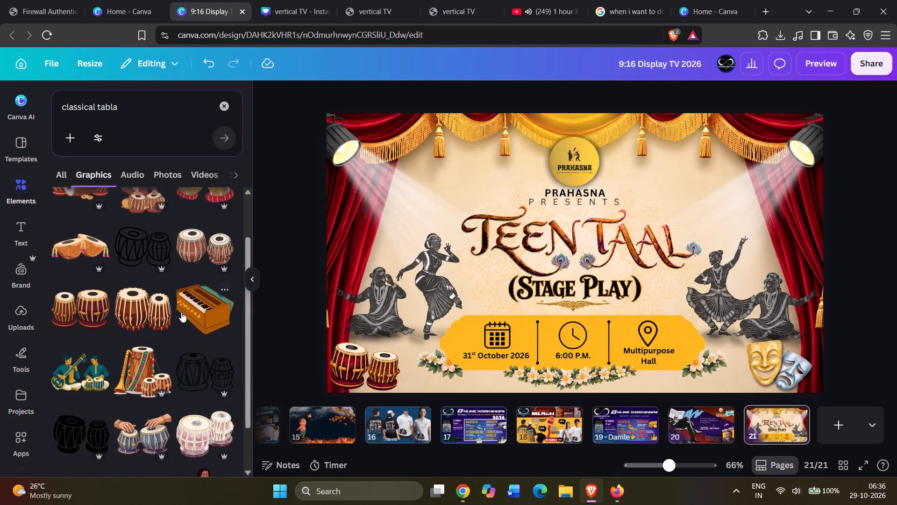
pyautogui.scroll(-1, 181, 312)
pyautogui.click(138, 244)
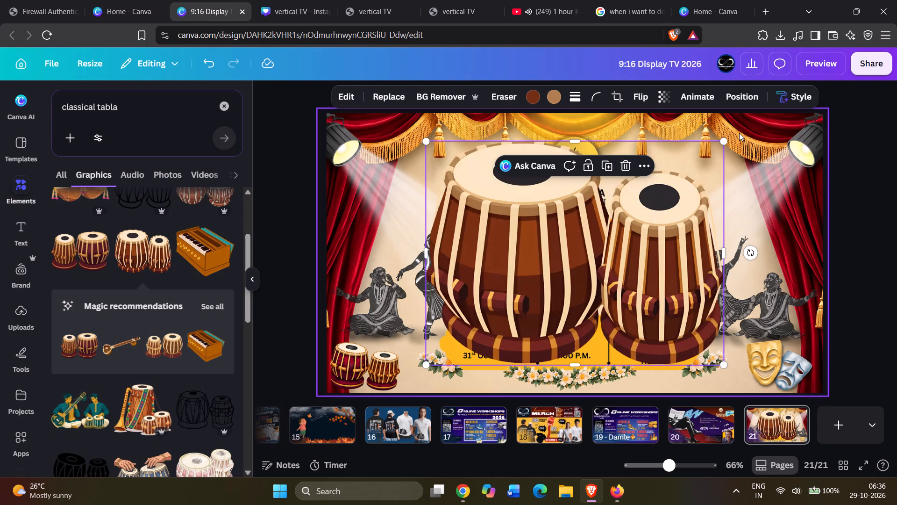
# Shrink the tabla graphic proportionally and place it over the poster's printed tabla in the page's lower-left corner.
pyautogui.moveTo(723, 141); pyautogui.dragTo(693, 195)
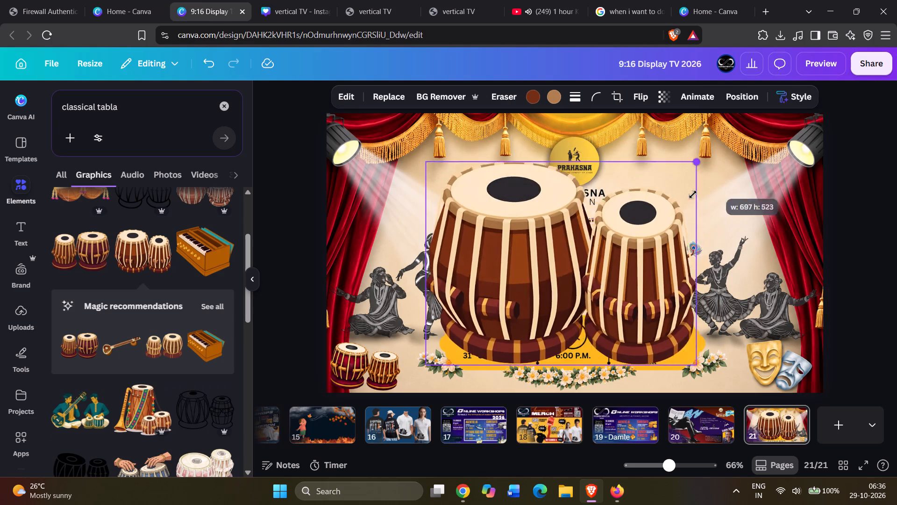
pyautogui.moveTo(693, 195); pyautogui.dragTo(494, 307)
pyautogui.moveTo(477, 332); pyautogui.dragTo(404, 353)
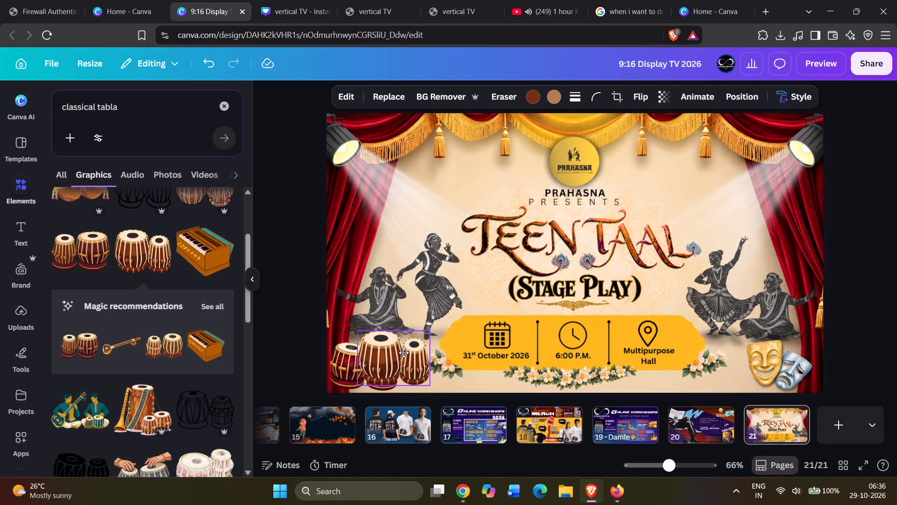
pyautogui.moveTo(404, 353); pyautogui.dragTo(380, 356)
pyautogui.click(439, 331)
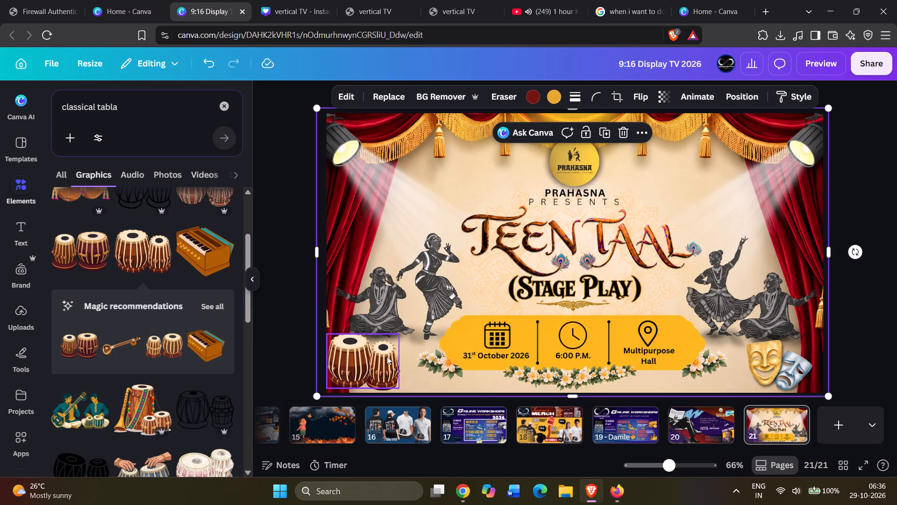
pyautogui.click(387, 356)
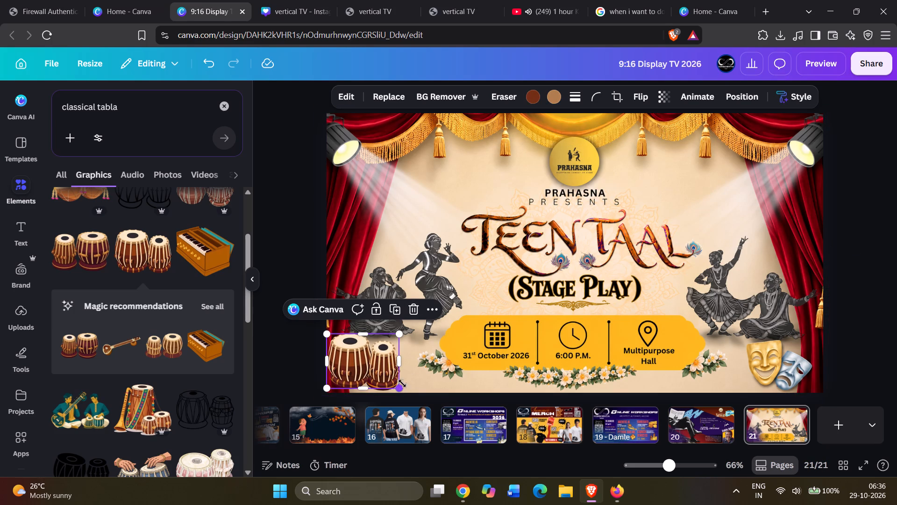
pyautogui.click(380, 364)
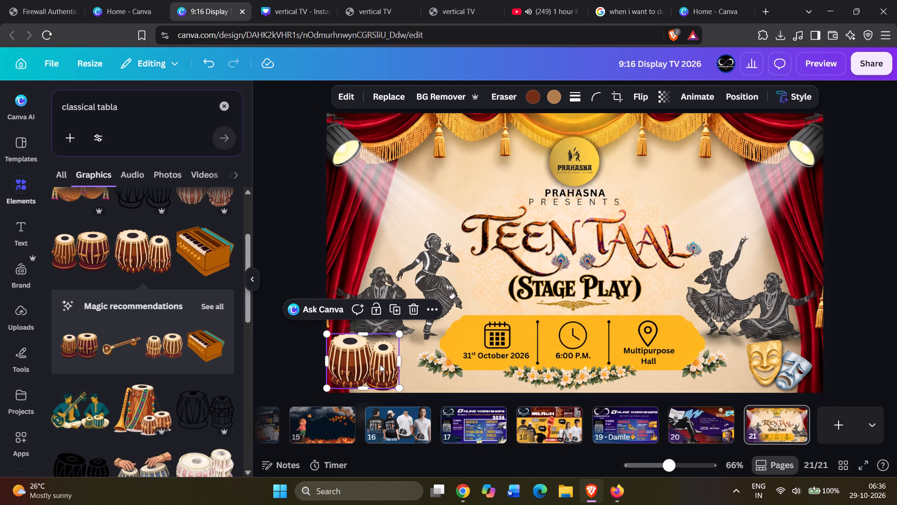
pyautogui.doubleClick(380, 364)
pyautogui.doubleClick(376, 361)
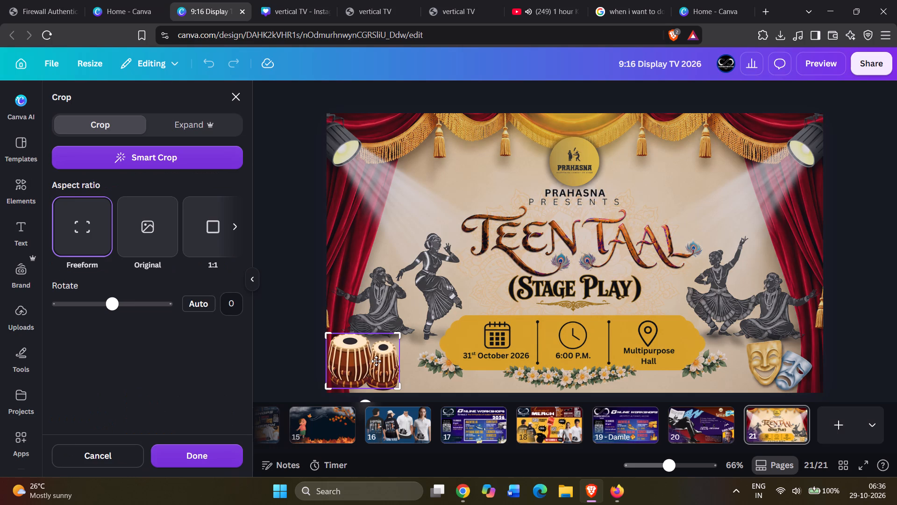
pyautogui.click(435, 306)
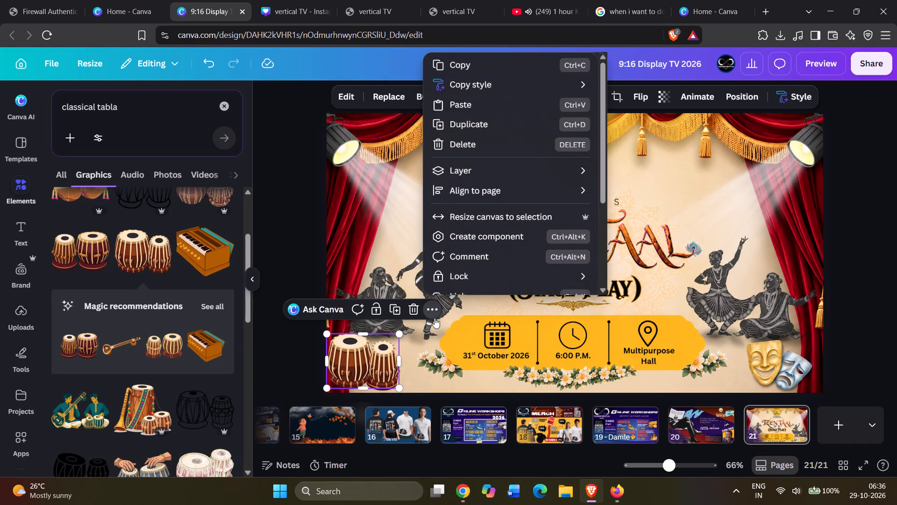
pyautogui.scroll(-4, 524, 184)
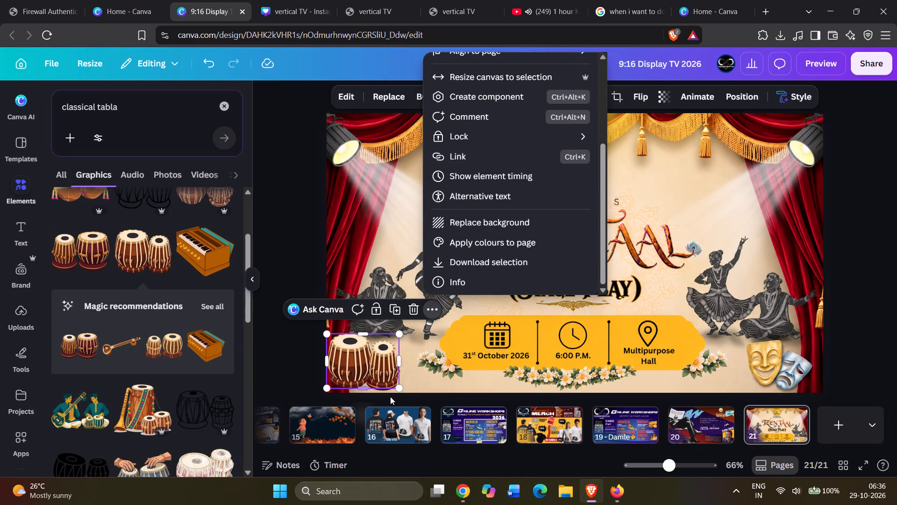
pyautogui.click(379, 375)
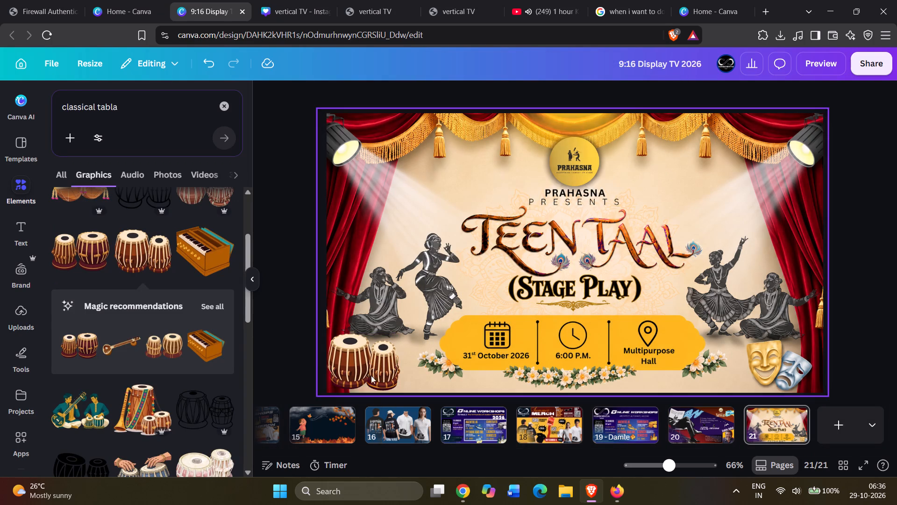
# Tilt the tabla graphic slightly clockwise, reposition it to cover the poster's printed tabla, and deselect it.
pyautogui.click(371, 370)
pyautogui.moveTo(370, 353); pyautogui.dragTo(396, 344)
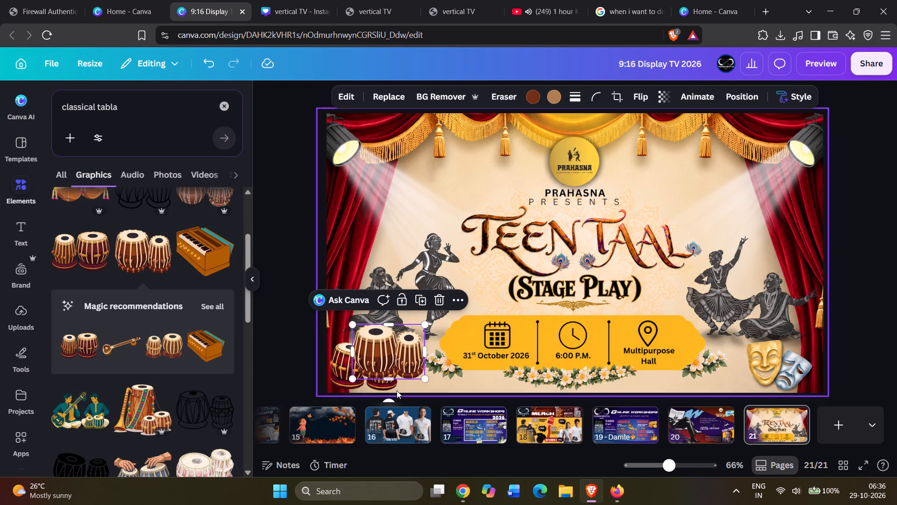
pyautogui.moveTo(399, 354); pyautogui.dragTo(391, 327)
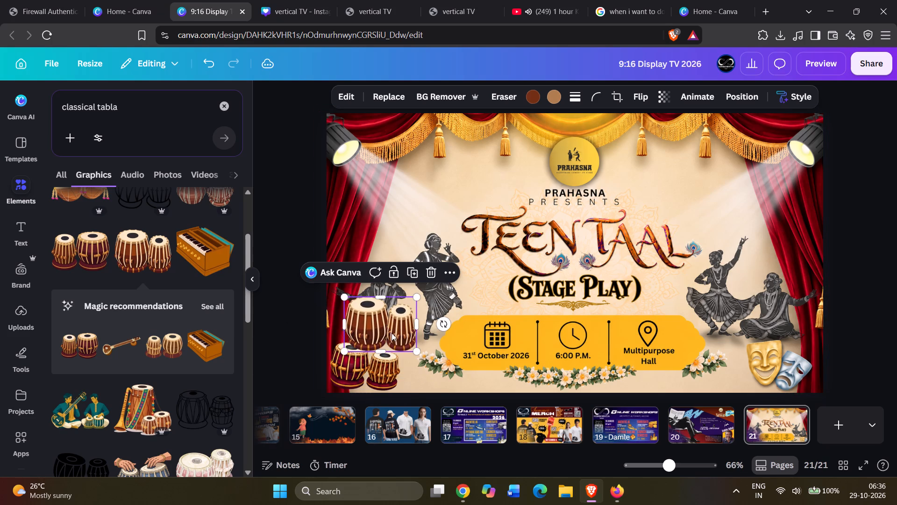
pyautogui.moveTo(380, 328); pyautogui.dragTo(373, 364)
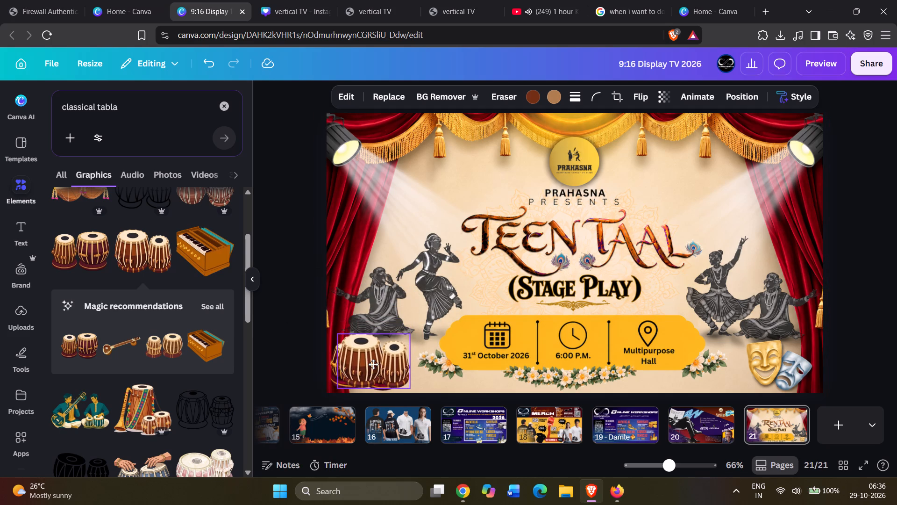
pyautogui.moveTo(373, 364); pyautogui.dragTo(367, 365)
pyautogui.moveTo(389, 366); pyautogui.dragTo(393, 352)
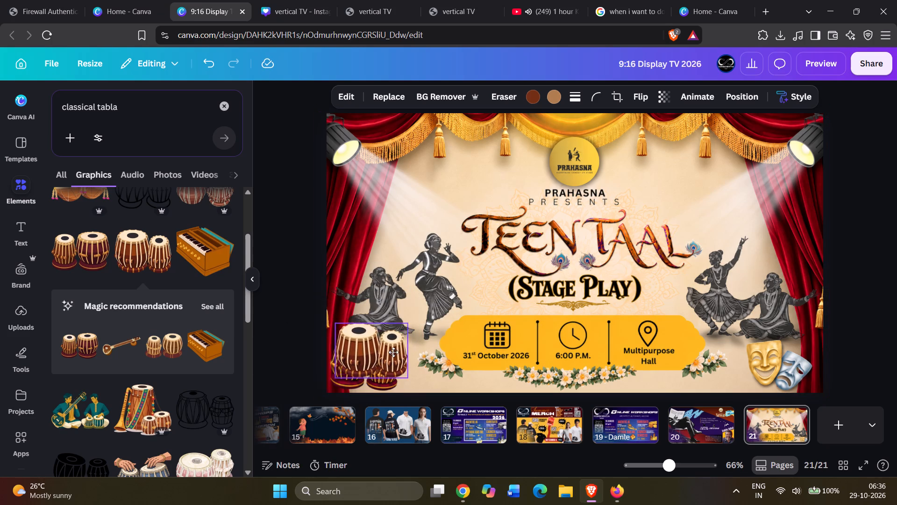
pyautogui.moveTo(393, 352); pyautogui.dragTo(395, 340)
pyautogui.moveTo(442, 339); pyautogui.dragTo(437, 347)
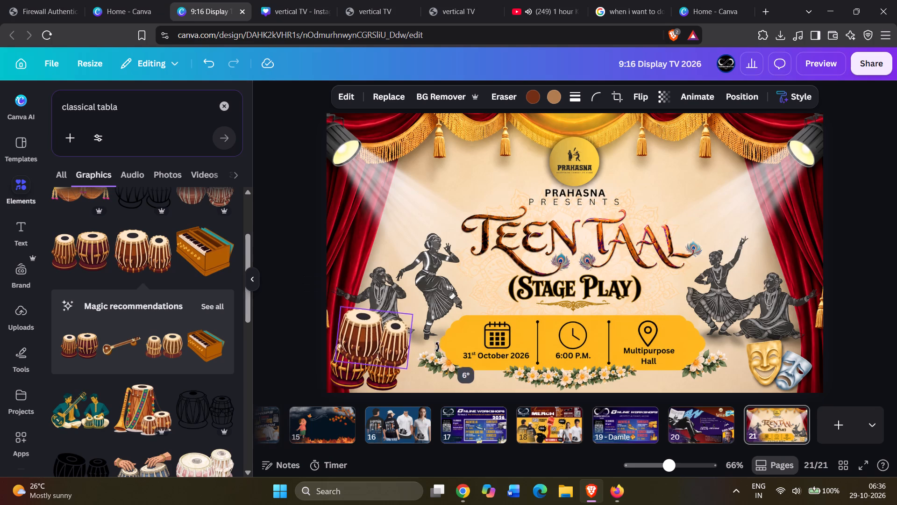
pyautogui.moveTo(437, 347); pyautogui.dragTo(433, 352)
pyautogui.moveTo(381, 338); pyautogui.dragTo(377, 357)
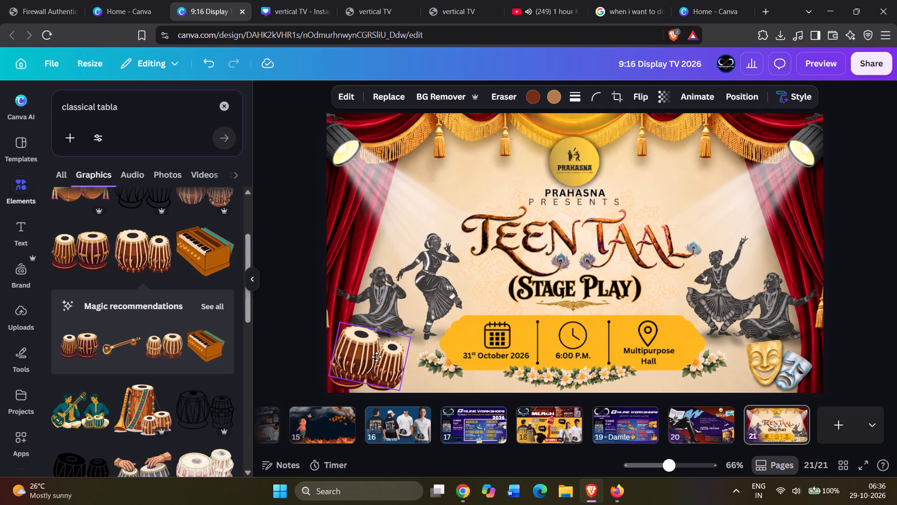
pyautogui.moveTo(377, 357); pyautogui.dragTo(370, 362)
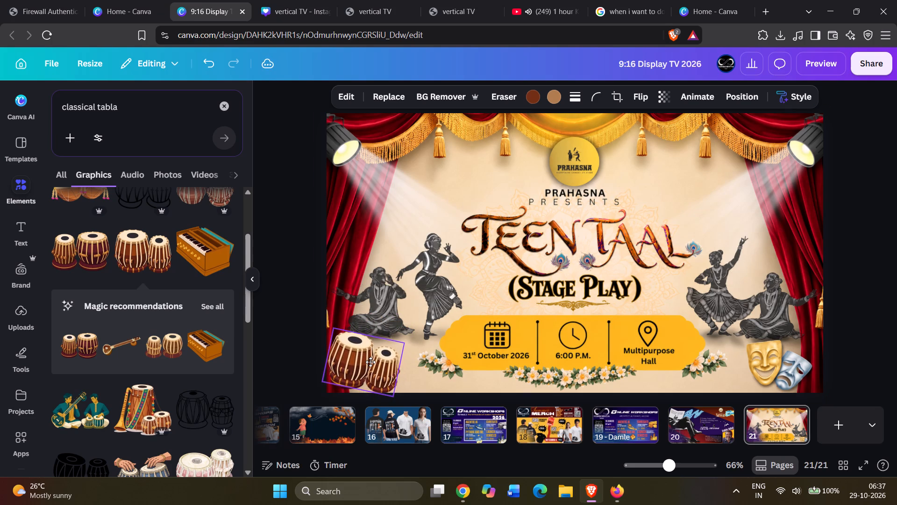
pyautogui.moveTo(370, 362); pyautogui.dragTo(370, 366)
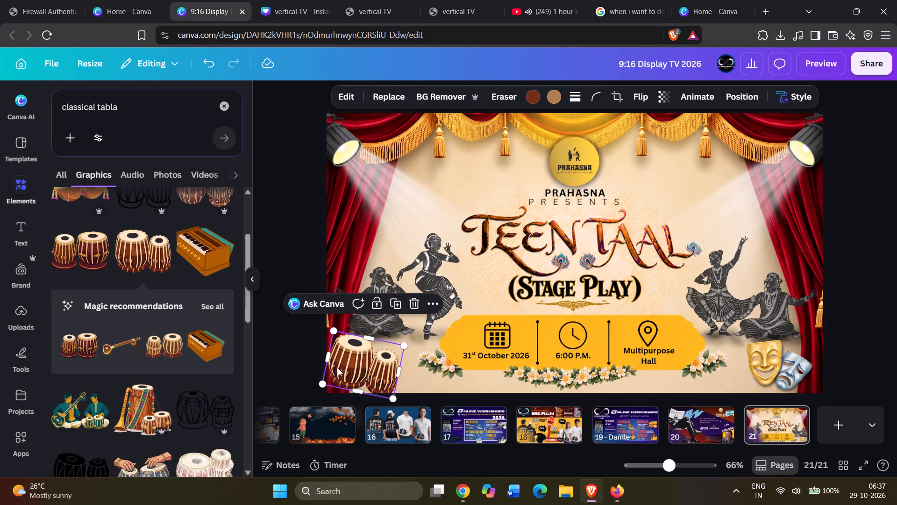
pyautogui.click(302, 355)
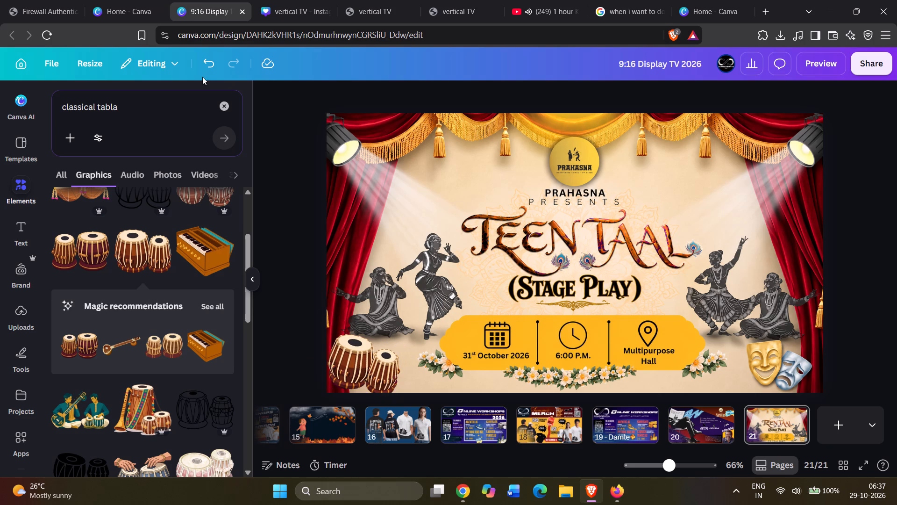
# Search the element graphics for "play mask" and add the gold laughing and silver-grey crying theatre mask pair to page 21.
pyautogui.click(223, 105)
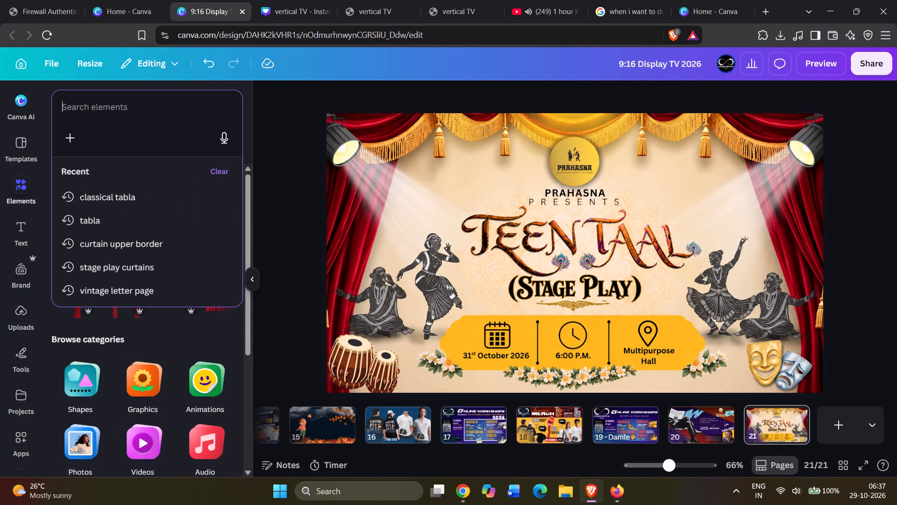
pyautogui.write('play mask')
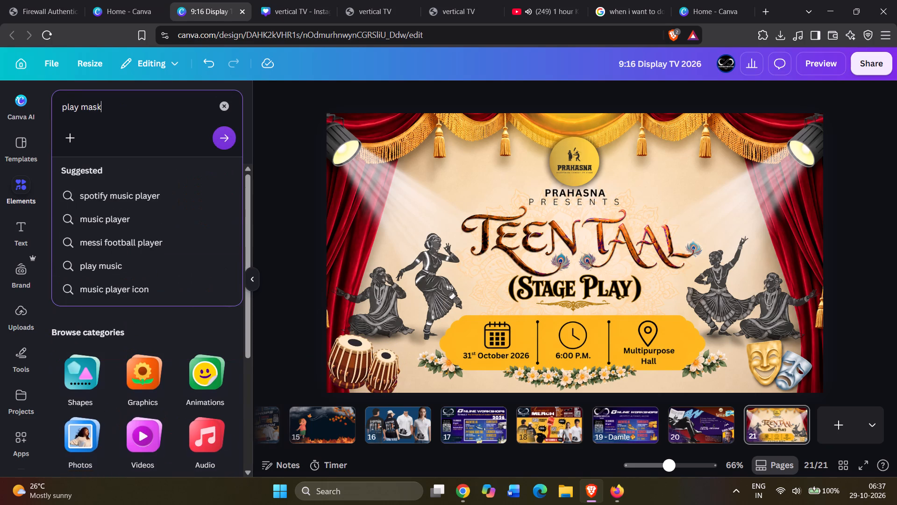
pyautogui.press('Return')
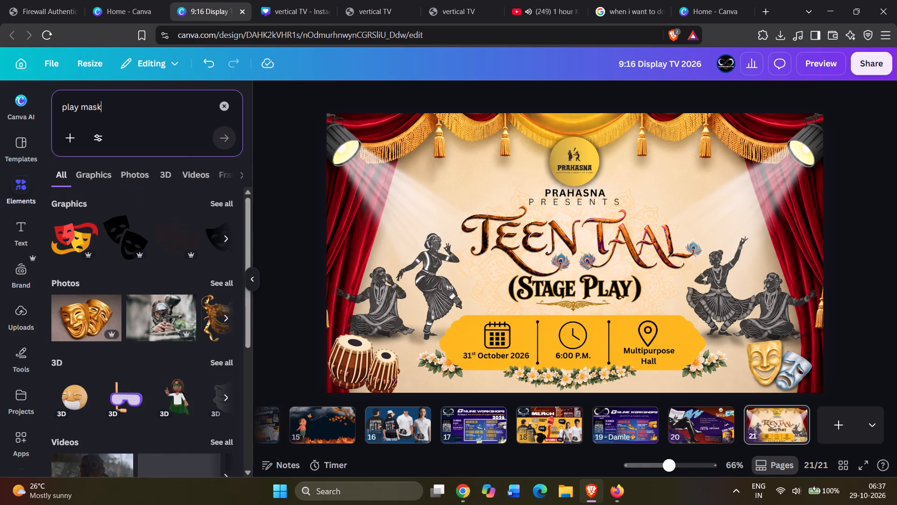
pyautogui.click(223, 204)
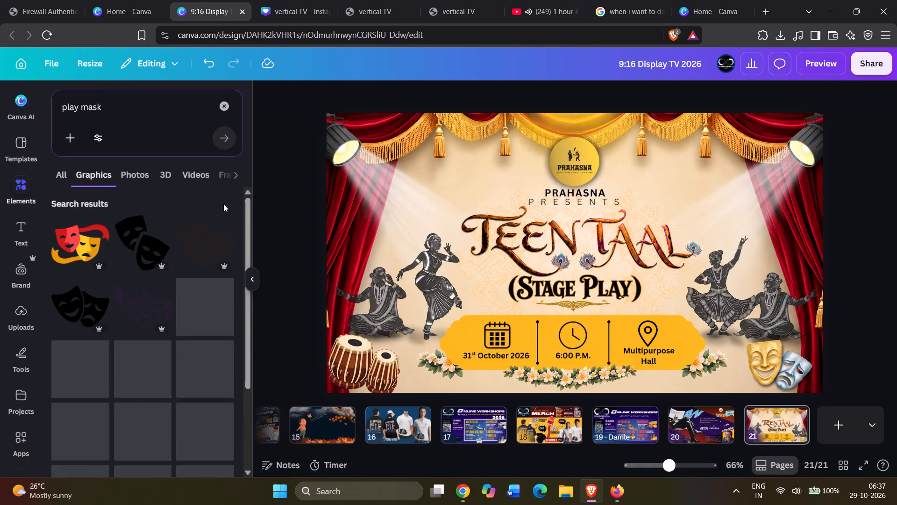
pyautogui.scroll(-5, 231, 269)
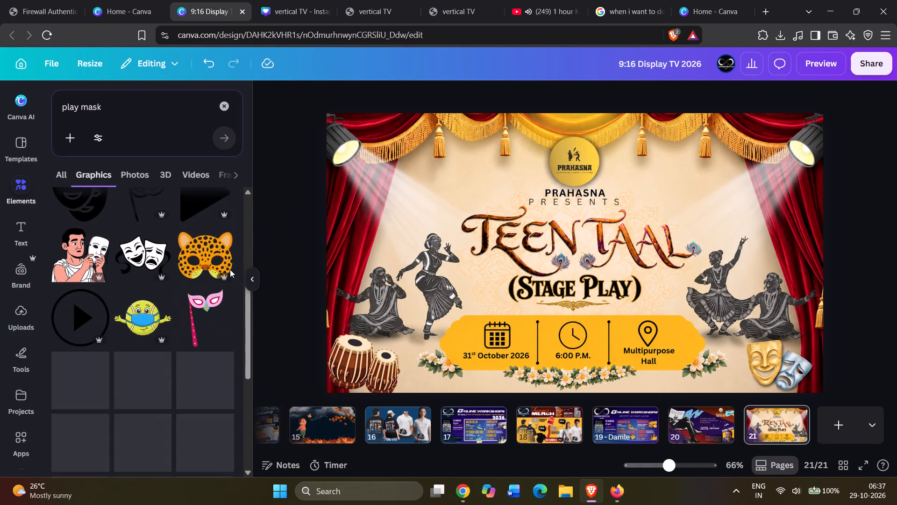
pyautogui.scroll(-4, 222, 258)
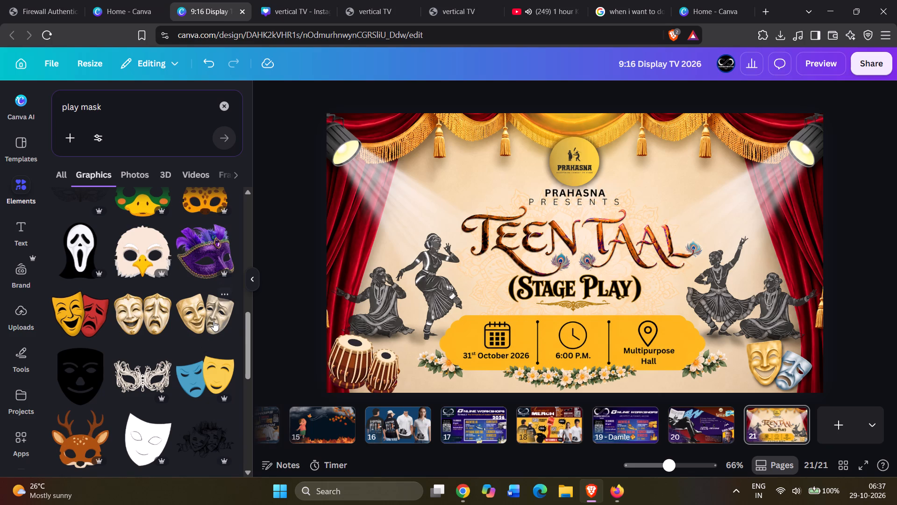
pyautogui.scroll(-3, 214, 321)
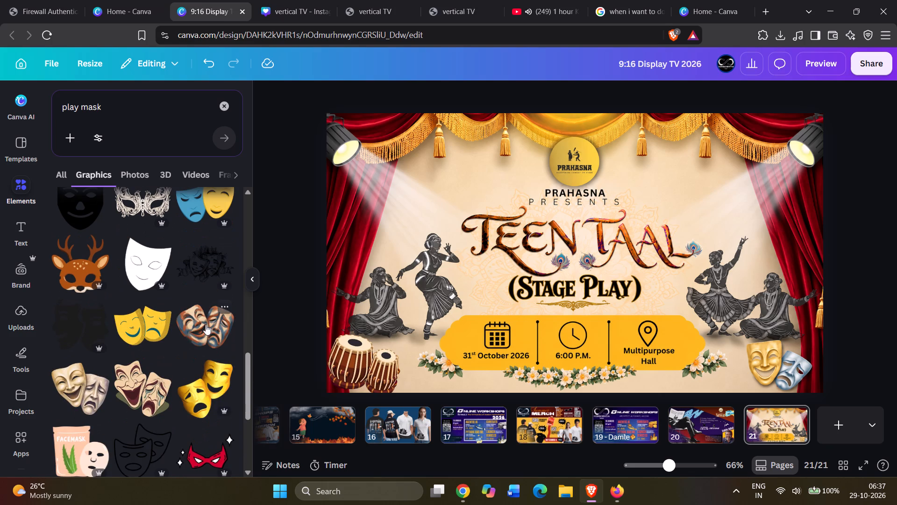
pyautogui.scroll(-7, 206, 324)
pyautogui.scroll(3, 206, 324)
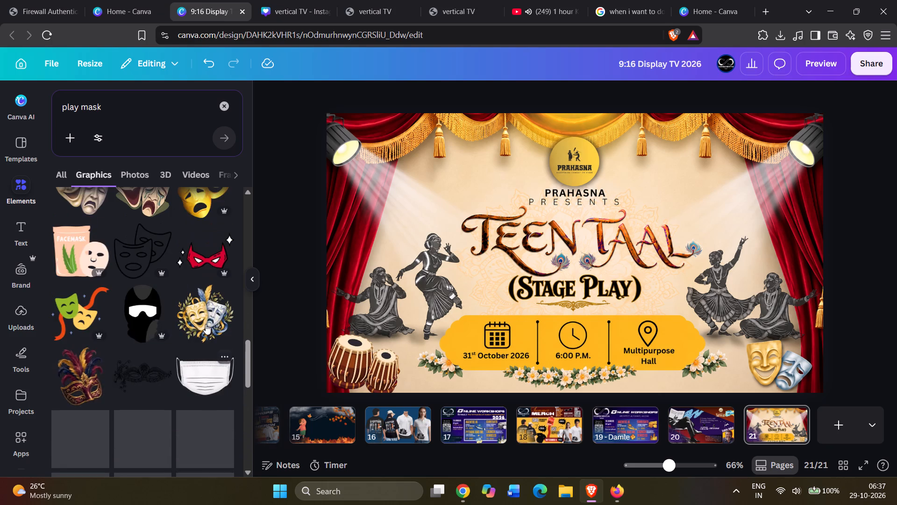
pyautogui.scroll(-6, 206, 324)
pyautogui.scroll(5, 206, 324)
pyautogui.scroll(-8, 206, 324)
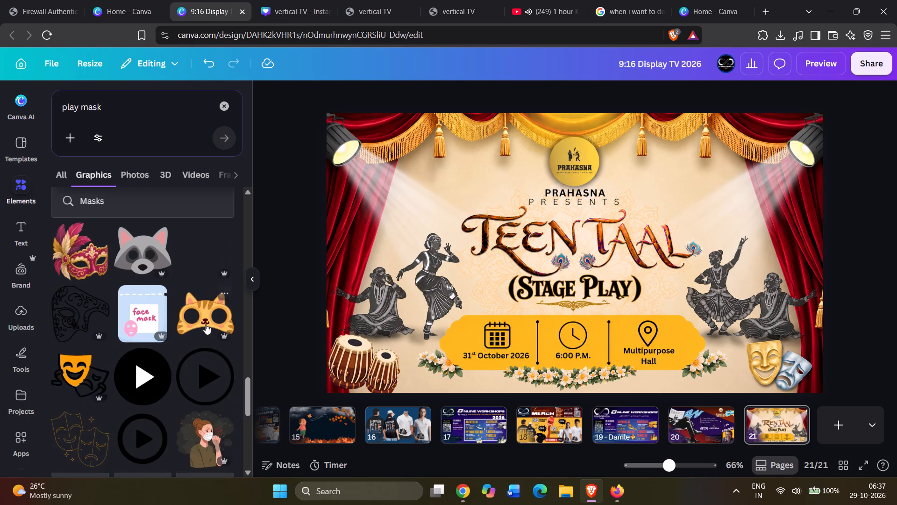
pyautogui.scroll(-4, 206, 324)
pyautogui.scroll(20, 206, 324)
pyautogui.scroll(2, 206, 324)
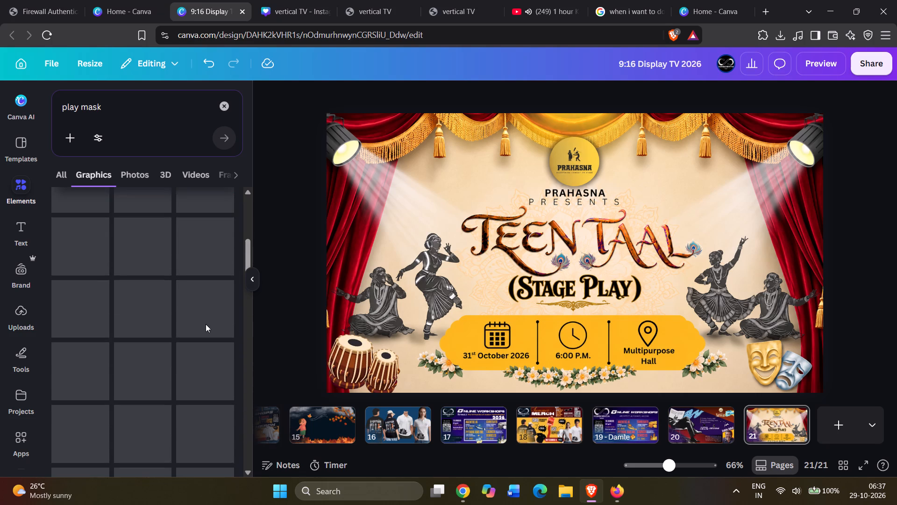
pyautogui.scroll(-2, 206, 324)
pyautogui.scroll(9, 206, 324)
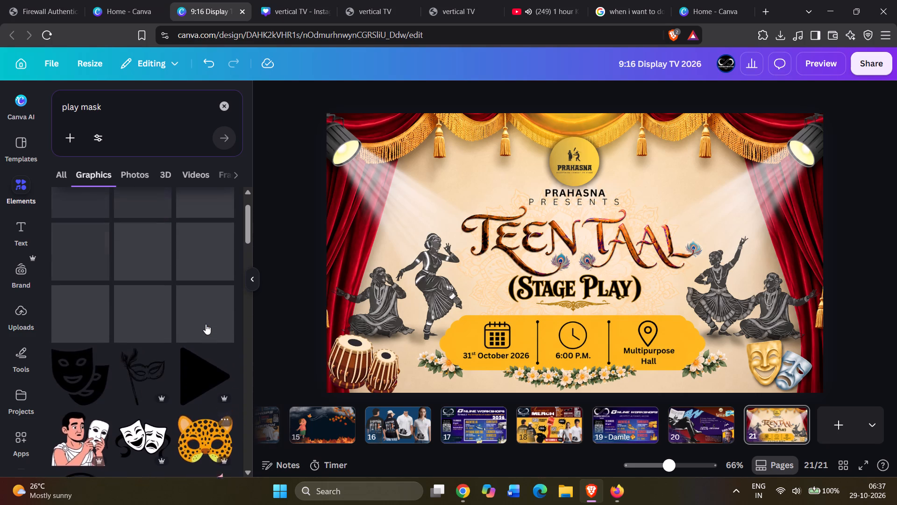
pyautogui.scroll(1, 206, 324)
pyautogui.scroll(-7, 206, 324)
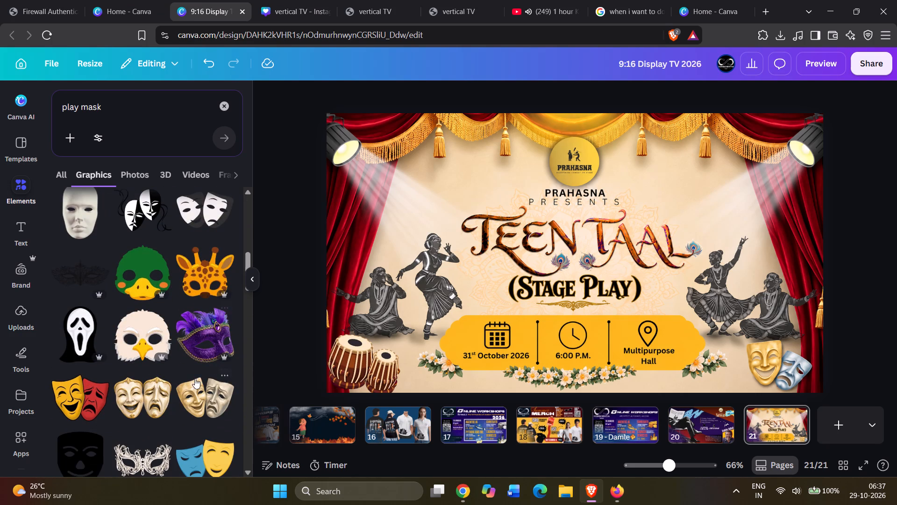
pyautogui.scroll(-2, 203, 374)
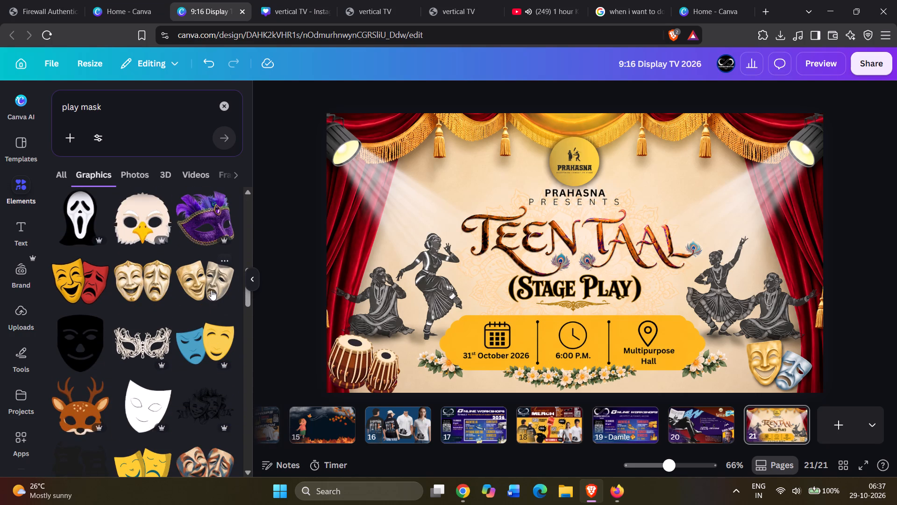
pyautogui.click(211, 290)
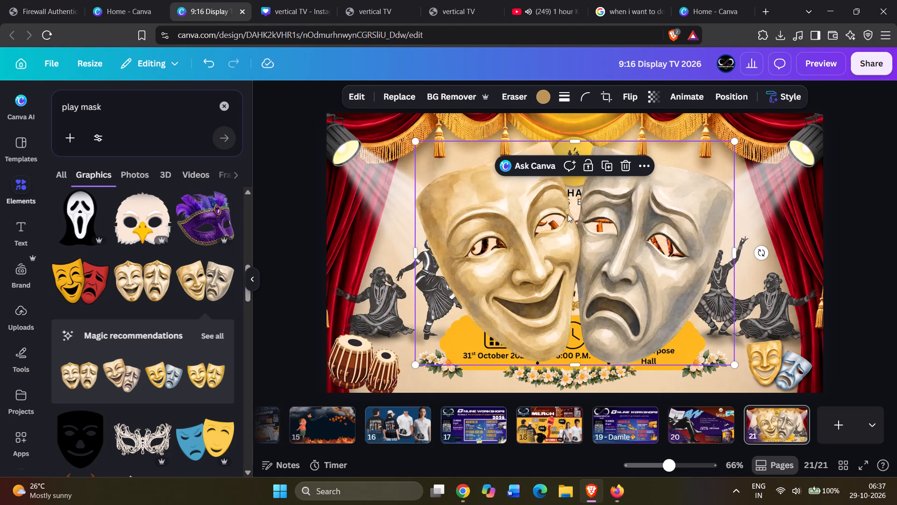
# Shrink the mask graphic proportionally and place it over the poster's printed theatre masks in the page's lower-right corner.
pyautogui.moveTo(413, 142); pyautogui.dragTo(491, 209)
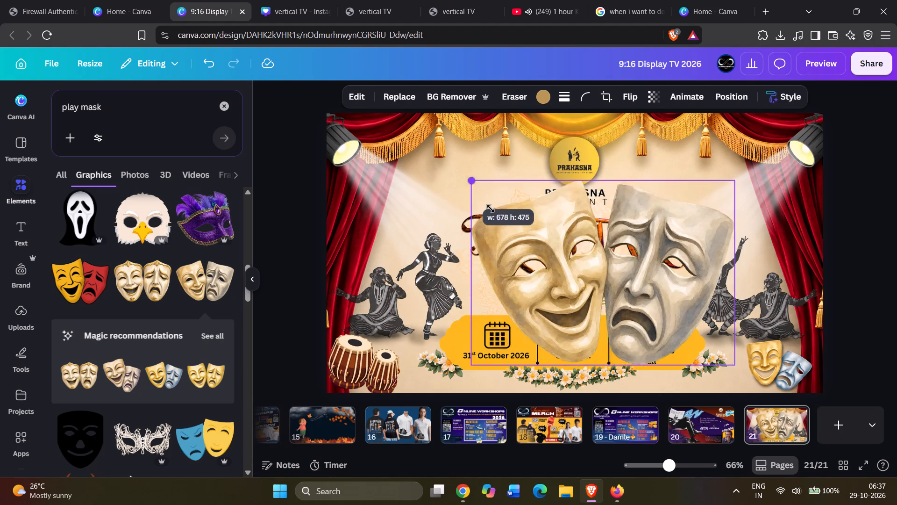
pyautogui.moveTo(491, 209); pyautogui.dragTo(654, 290)
pyautogui.moveTo(682, 325); pyautogui.dragTo(757, 359)
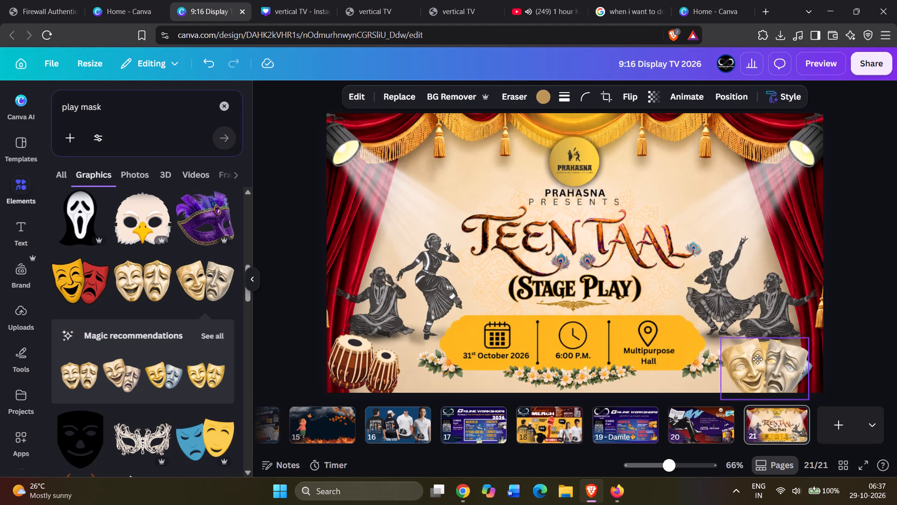
pyautogui.moveTo(757, 359); pyautogui.dragTo(768, 356)
pyautogui.moveTo(739, 335); pyautogui.dragTo(761, 349)
pyautogui.moveTo(783, 382); pyautogui.dragTo(772, 374)
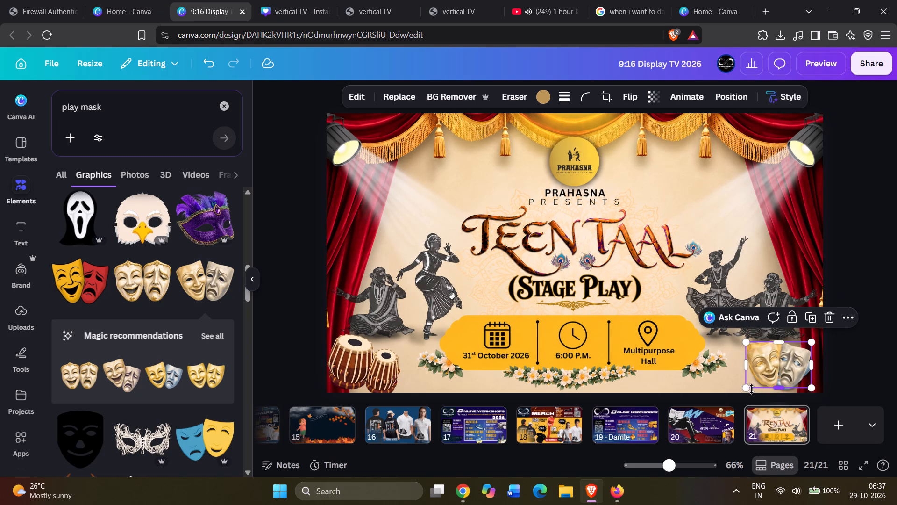
pyautogui.moveTo(750, 389); pyautogui.dragTo(738, 394)
# Tilt the mask graphic clockwise, reposition it to cover the poster's printed masks, and deselect it.
pyautogui.moveTo(759, 377); pyautogui.dragTo(755, 355)
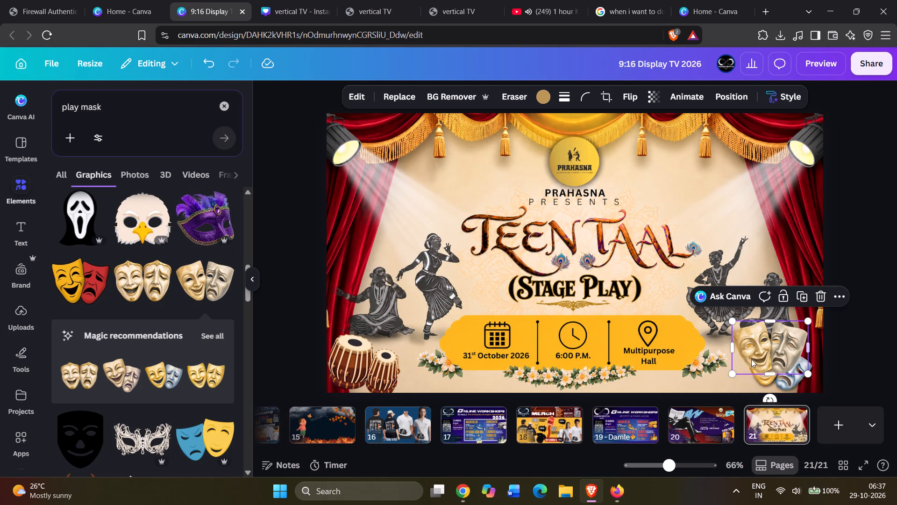
pyautogui.moveTo(771, 398); pyautogui.dragTo(765, 400)
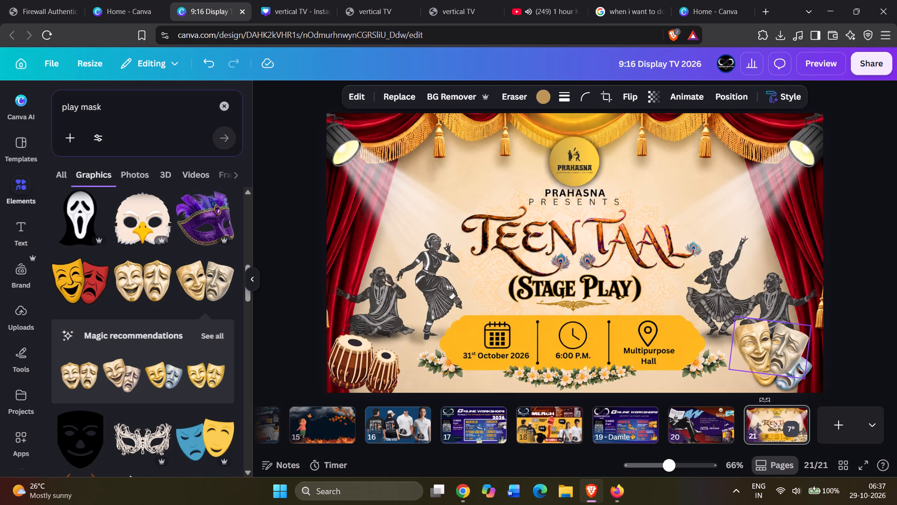
pyautogui.moveTo(765, 400); pyautogui.dragTo(753, 400)
pyautogui.moveTo(772, 342); pyautogui.dragTo(780, 361)
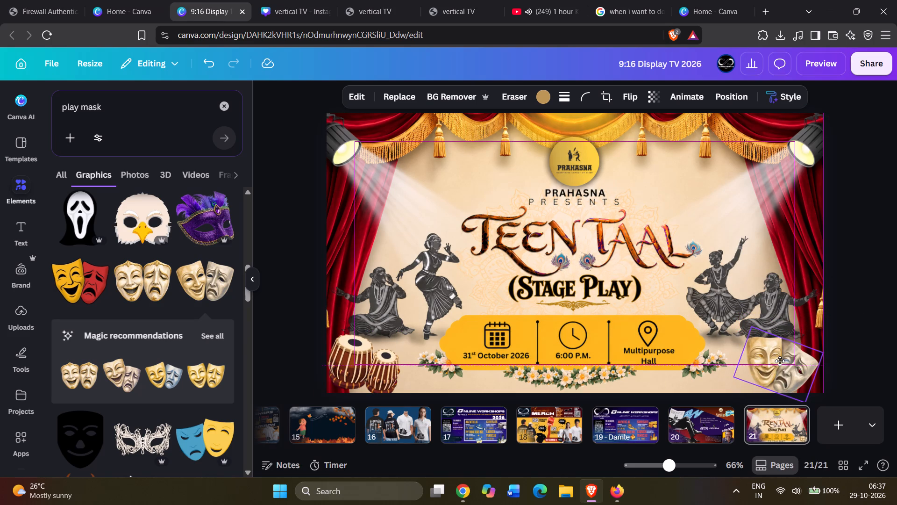
pyautogui.moveTo(780, 361); pyautogui.dragTo(775, 359)
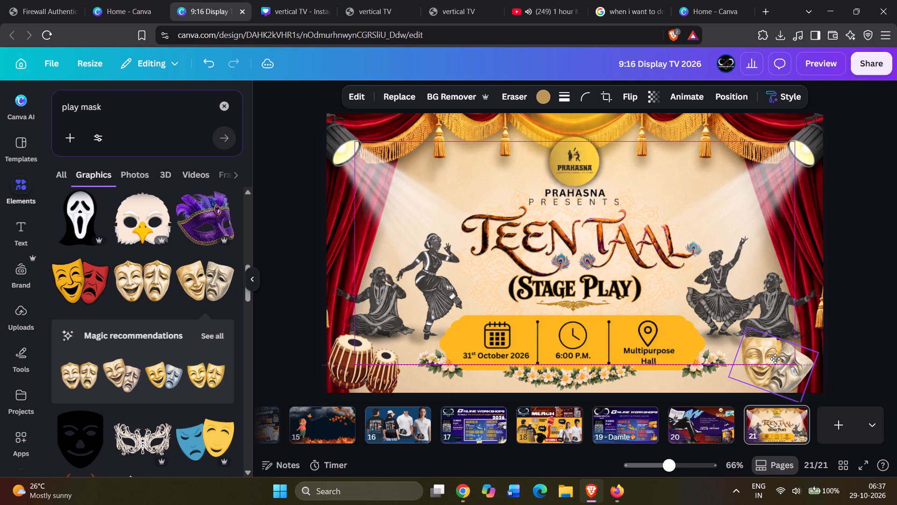
pyautogui.moveTo(775, 359); pyautogui.dragTo(777, 356)
pyautogui.click(858, 227)
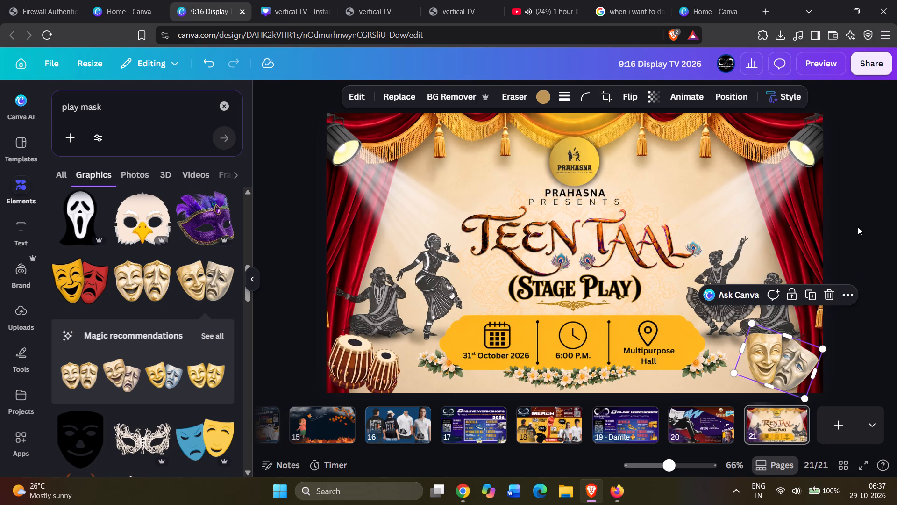
# Examine the photo and page animation options available for the tabla graphic on page 21.
pyautogui.click(392, 364)
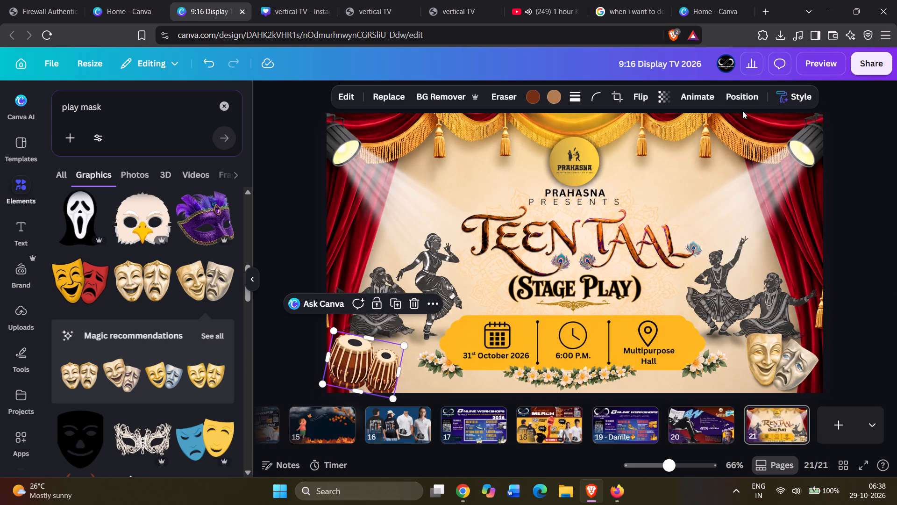
pyautogui.click(695, 93)
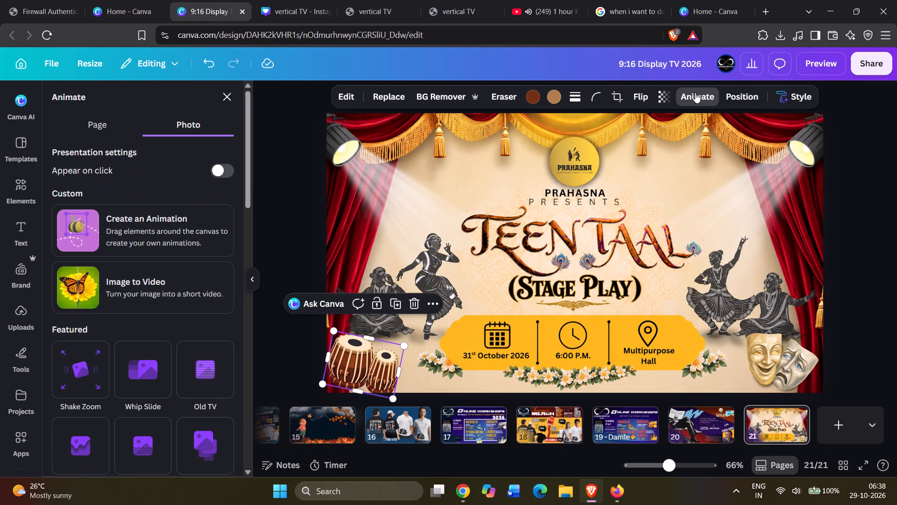
pyautogui.scroll(-3, 144, 367)
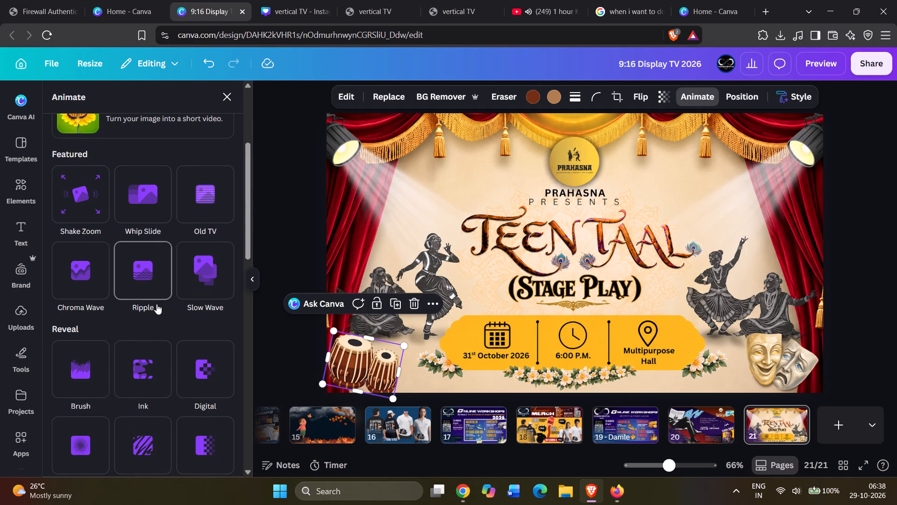
pyautogui.scroll(5, 128, 200)
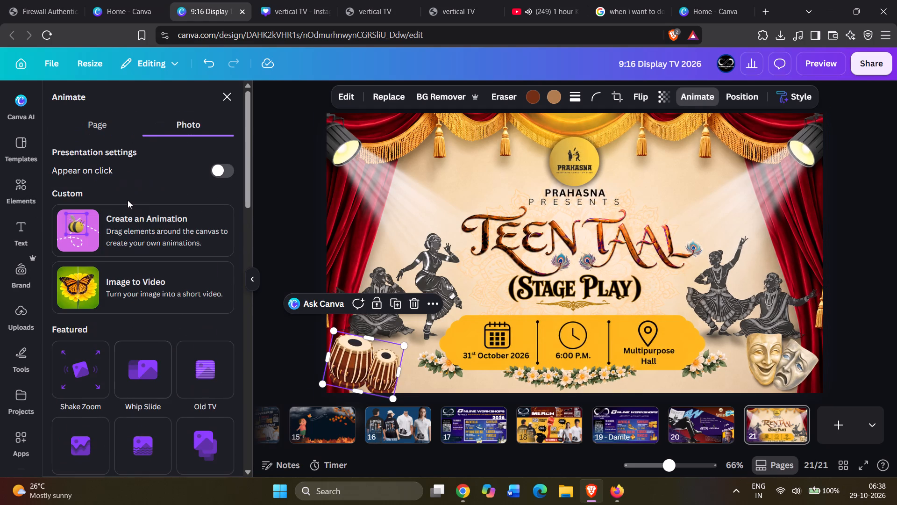
pyautogui.scroll(4, 128, 200)
pyautogui.click(120, 118)
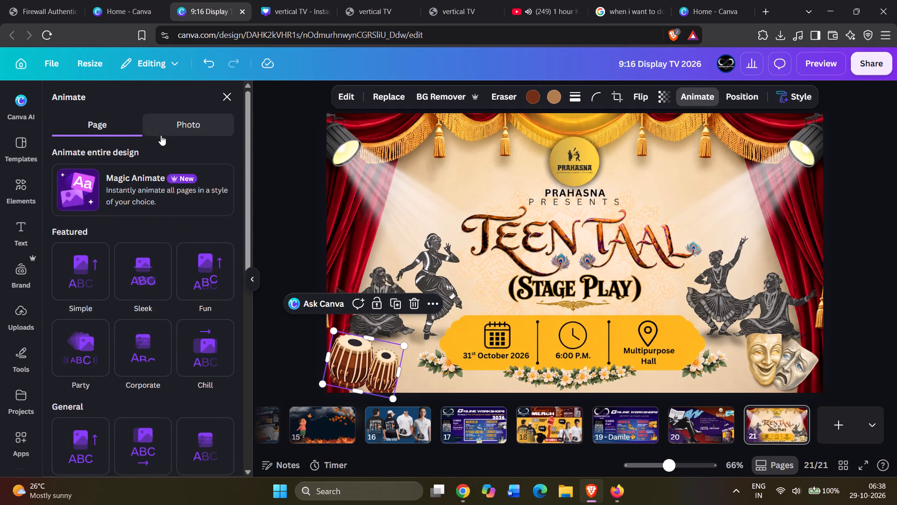
pyautogui.scroll(-3, 161, 137)
pyautogui.scroll(-10, 165, 205)
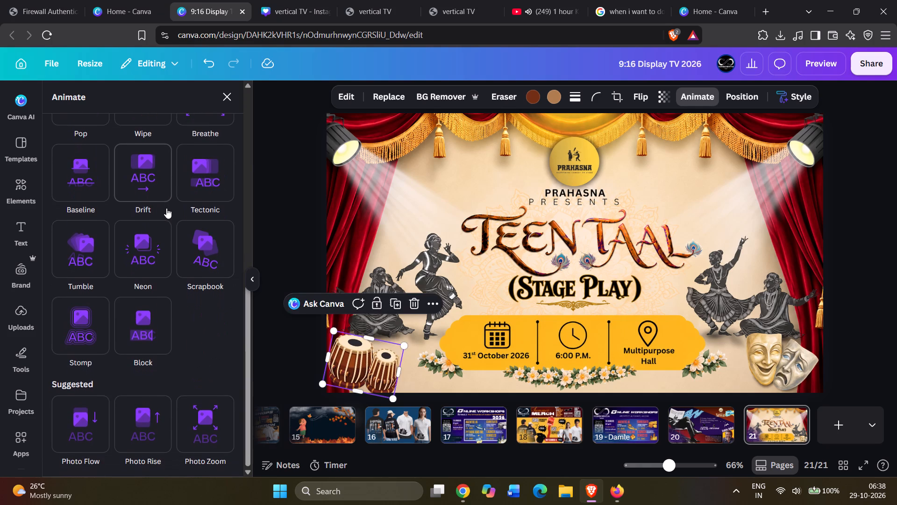
pyautogui.scroll(12, 166, 208)
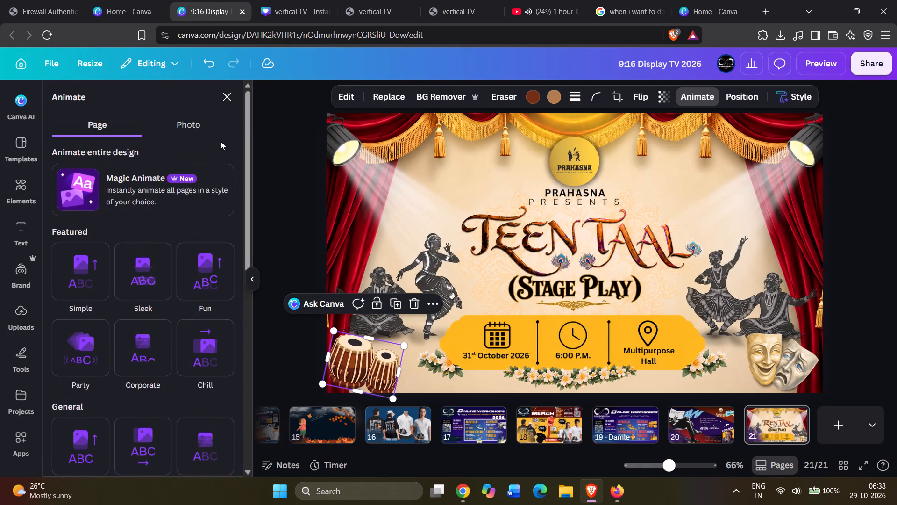
pyautogui.click(192, 111)
pyautogui.click(189, 128)
pyautogui.scroll(-3, 146, 290)
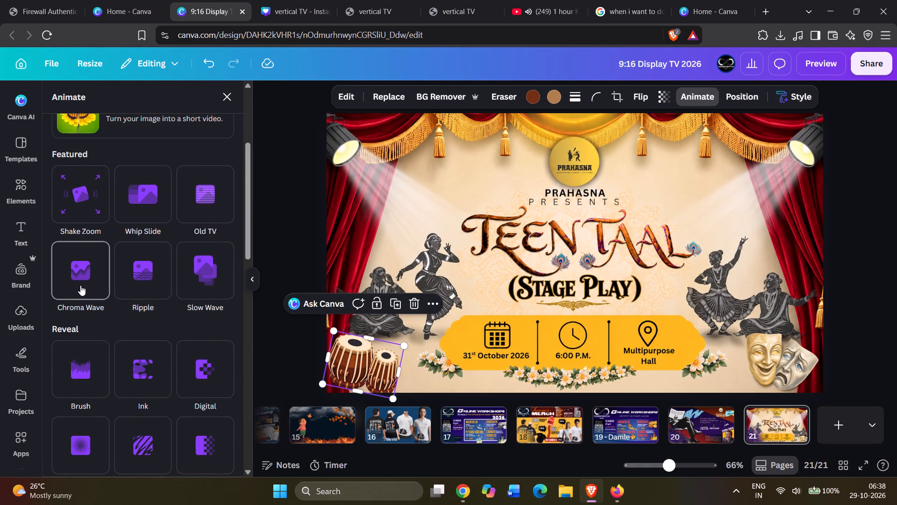
pyautogui.scroll(-3, 91, 274)
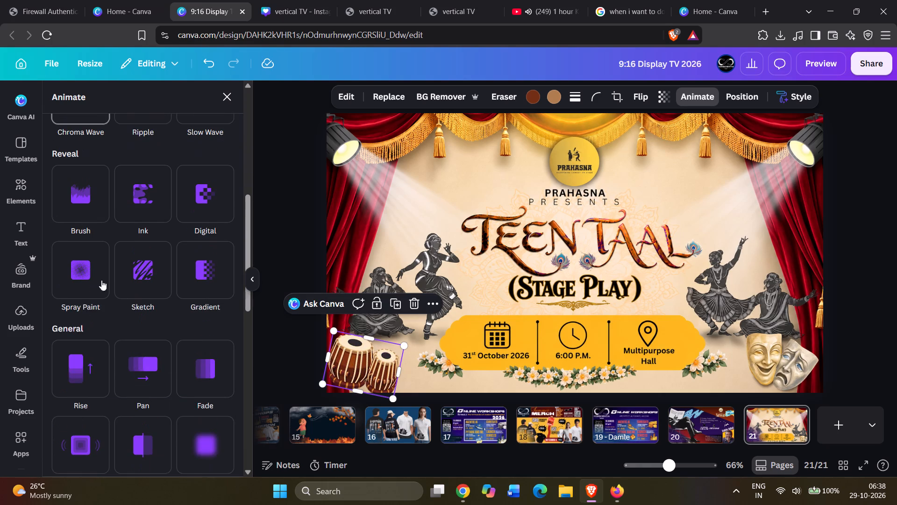
pyautogui.scroll(-8, 141, 291)
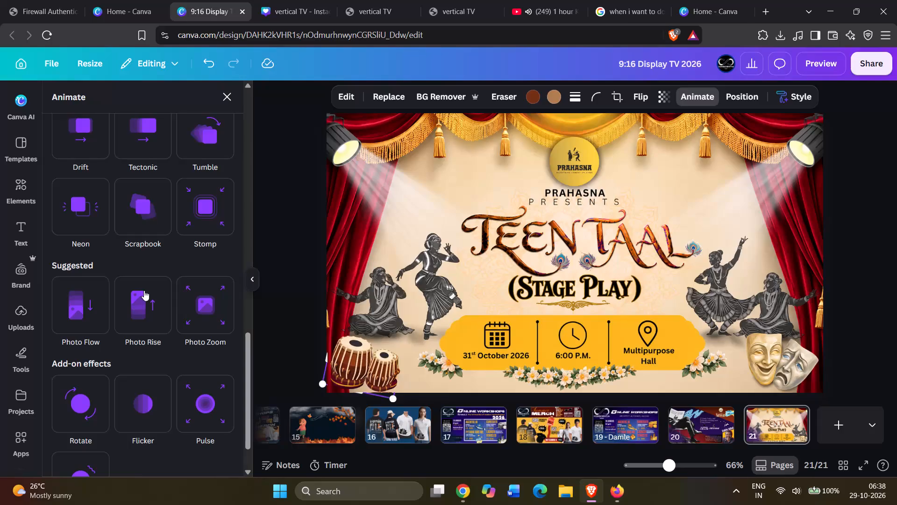
pyautogui.scroll(1, 219, 205)
pyautogui.scroll(-3, 219, 205)
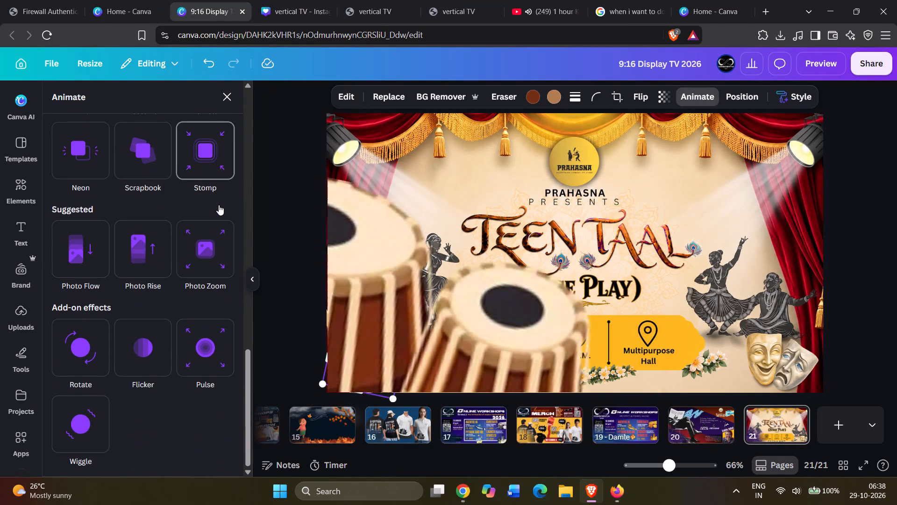
pyautogui.scroll(-1, 219, 205)
pyautogui.scroll(-1, 143, 314)
pyautogui.scroll(15, 146, 319)
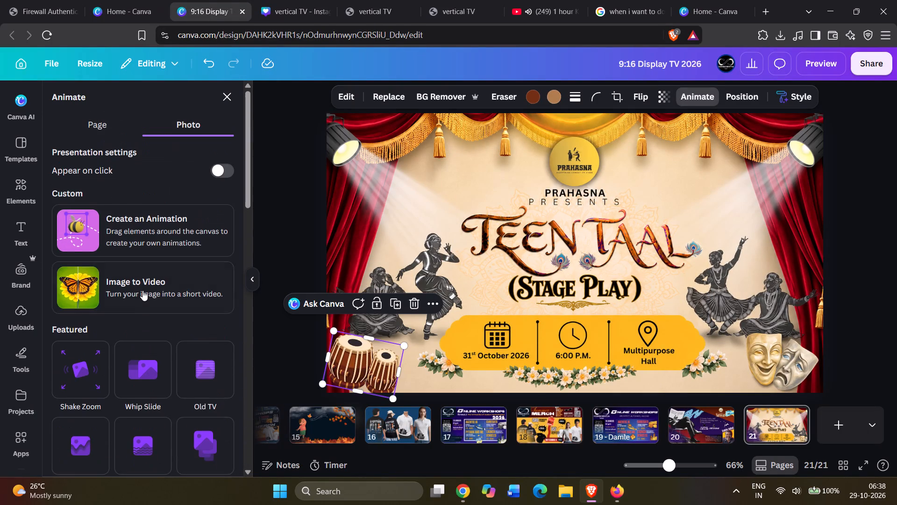
pyautogui.scroll(7, 142, 290)
# Examine the tabla graphic's arrangement and layer options, and browse its photo animation effects through the add-on effects.
pyautogui.click(751, 95)
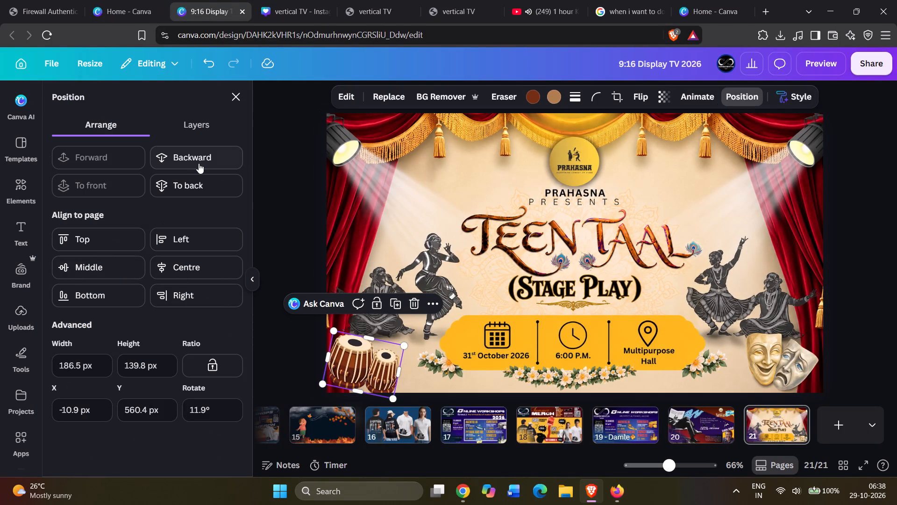
pyautogui.scroll(-5, 175, 292)
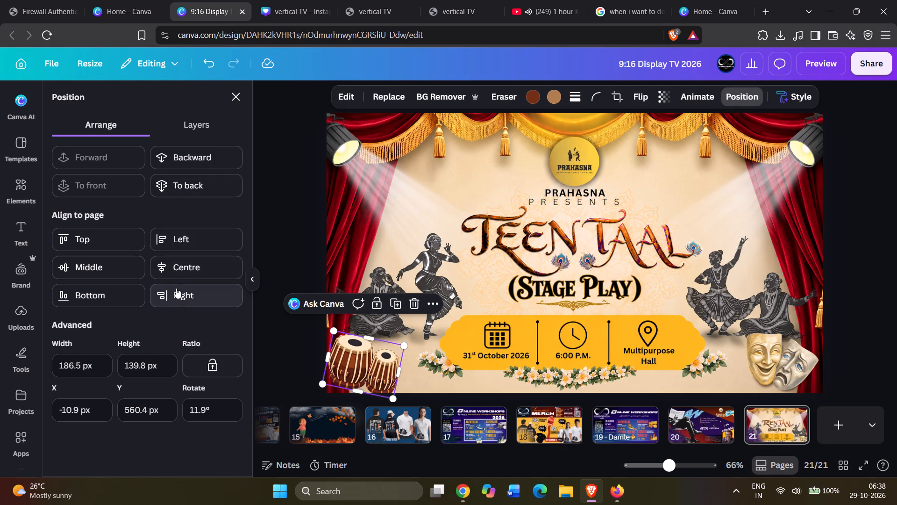
pyautogui.click(189, 122)
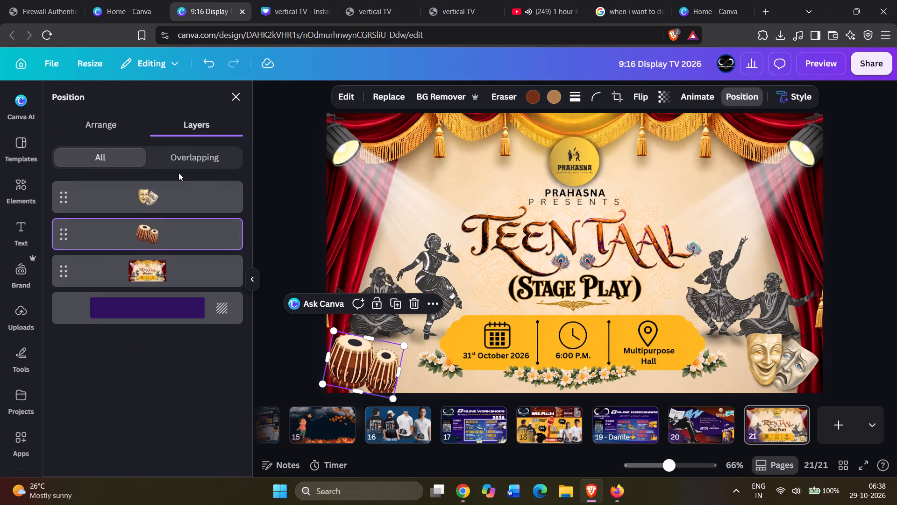
pyautogui.click(678, 94)
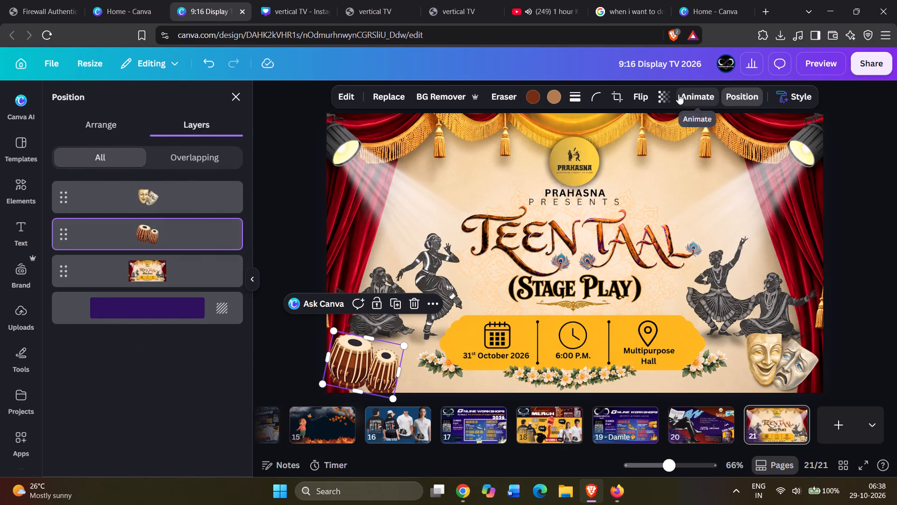
pyautogui.scroll(-7, 195, 267)
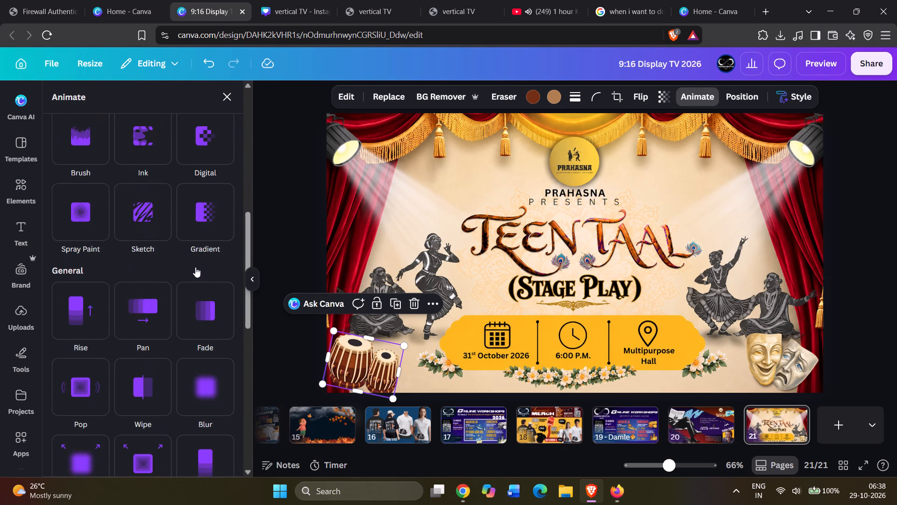
pyautogui.scroll(-3, 195, 267)
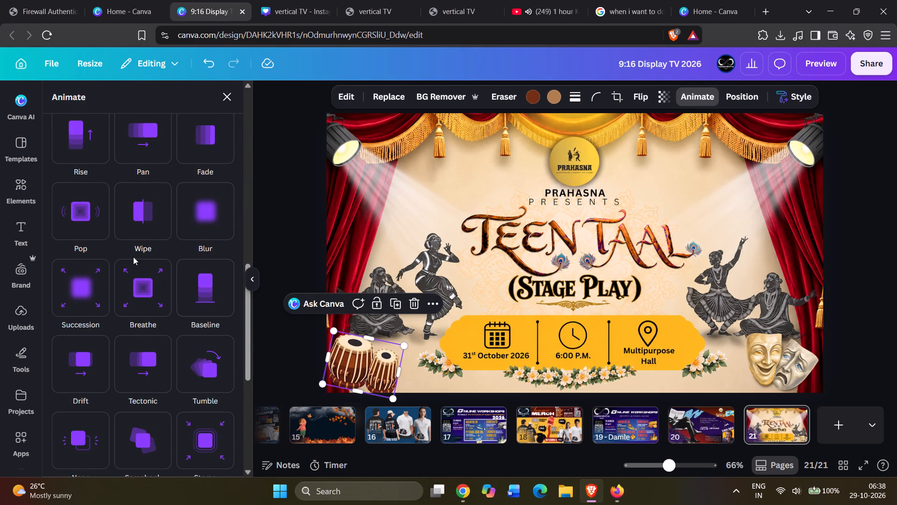
pyautogui.scroll(-4, 210, 328)
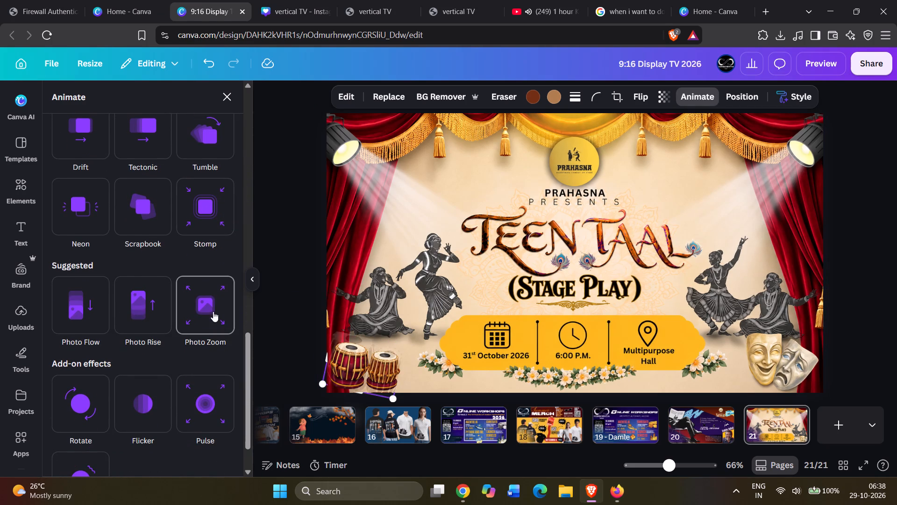
pyautogui.scroll(-7, 118, 317)
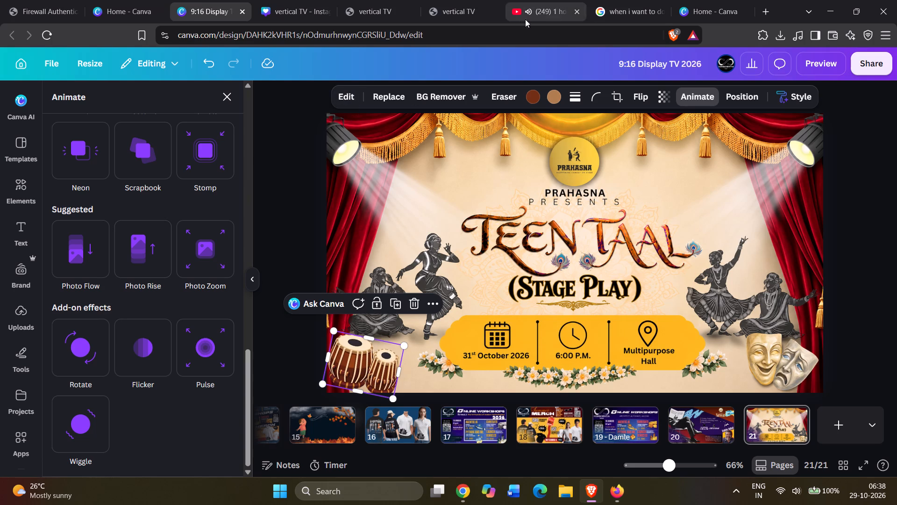
# Switch to the Google results about Canva and ask the follow-up "and how to use shadow effect for a perticular element".
pyautogui.click(608, 0)
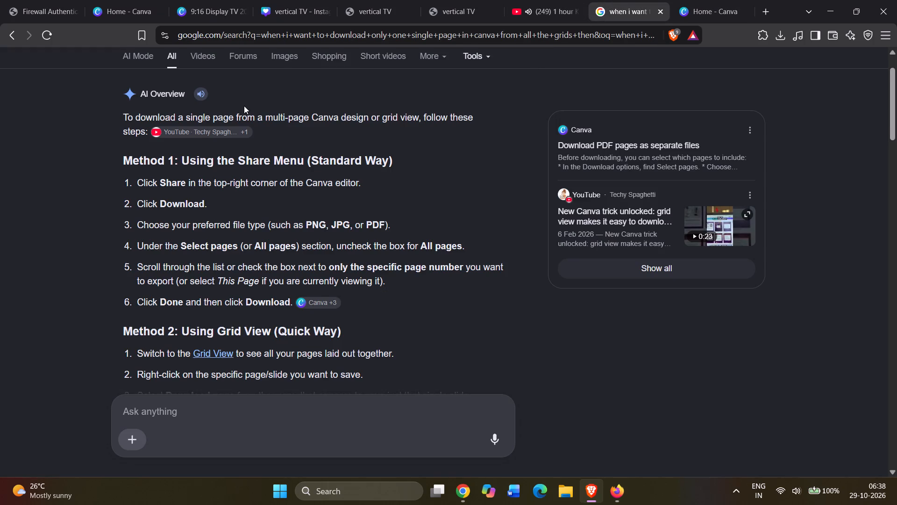
pyautogui.scroll(5, 244, 106)
pyautogui.click(183, 414)
pyautogui.write('and')
pyautogui.press('space')
pyautogui.write('how to use shadow effect for a pert')
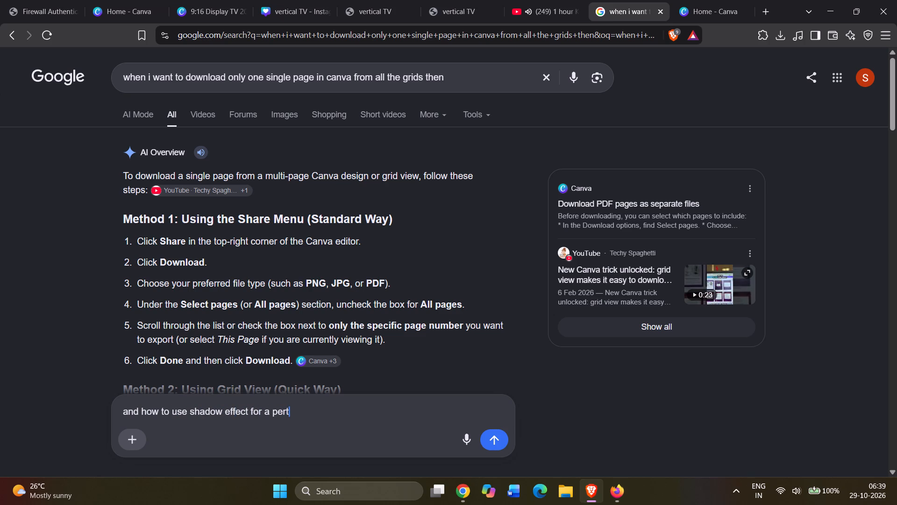
pyautogui.write('icy')
pyautogui.press('BackSpace')
pyautogui.write('ulqr')
pyautogui.press('space')
pyautogui.press('BackSpace')
pyautogui.press('BackSpace')
pyautogui.press('BackSpace')
pyautogui.write("ar element '")
pyautogui.press('Return')
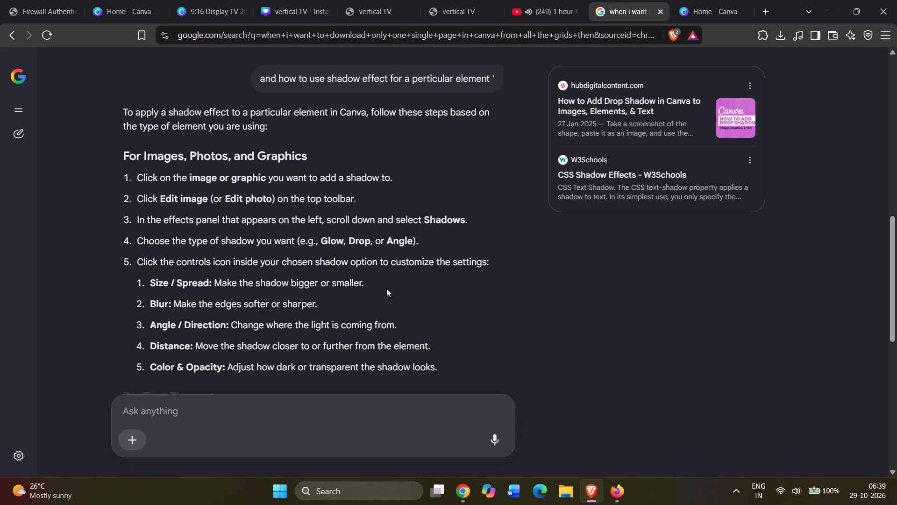
# Return to the 9:16 Display TV 2026 design and open the full set of shadow styles for the tabla graphic.
pyautogui.click(292, 0)
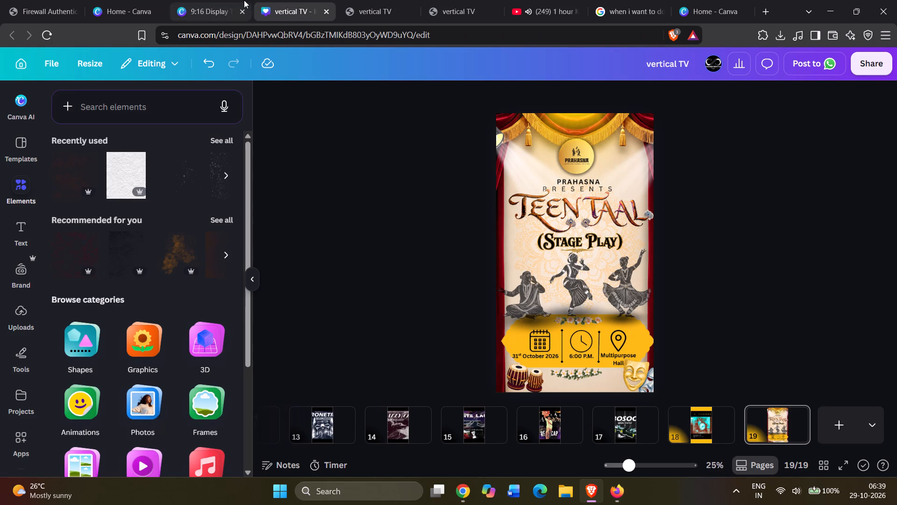
pyautogui.click(224, 0)
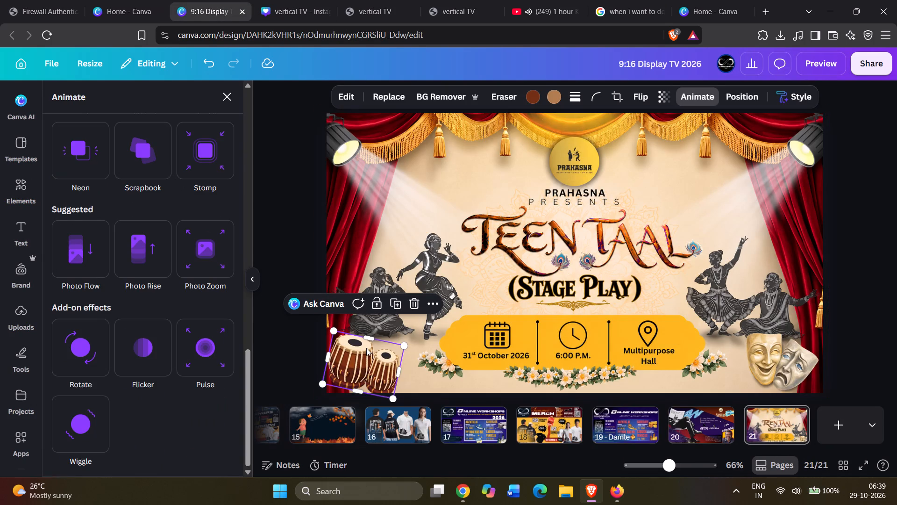
pyautogui.click(366, 348)
pyautogui.click(369, 365)
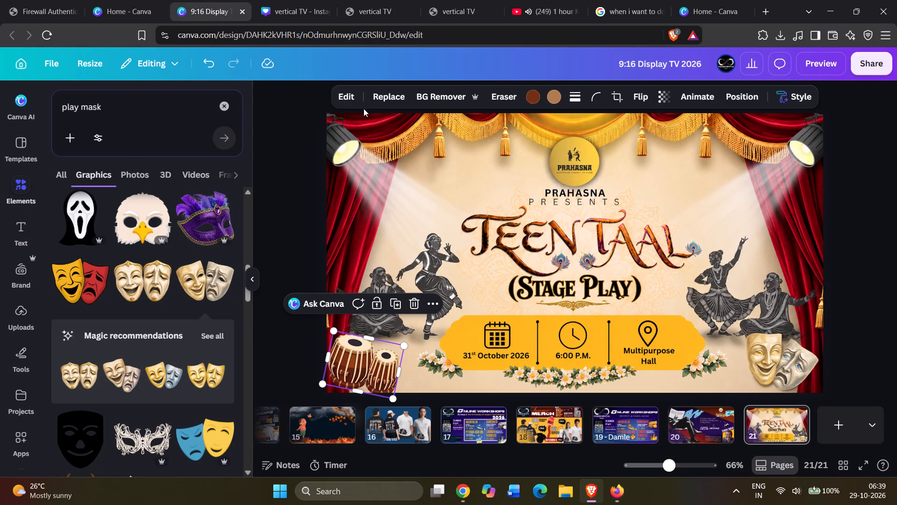
pyautogui.click(357, 97)
pyautogui.scroll(-2, 137, 212)
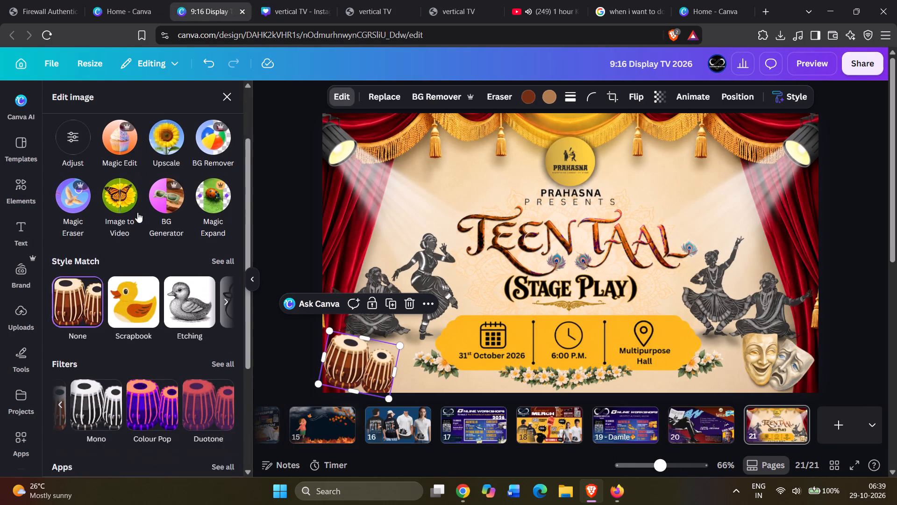
pyautogui.scroll(-2, 157, 225)
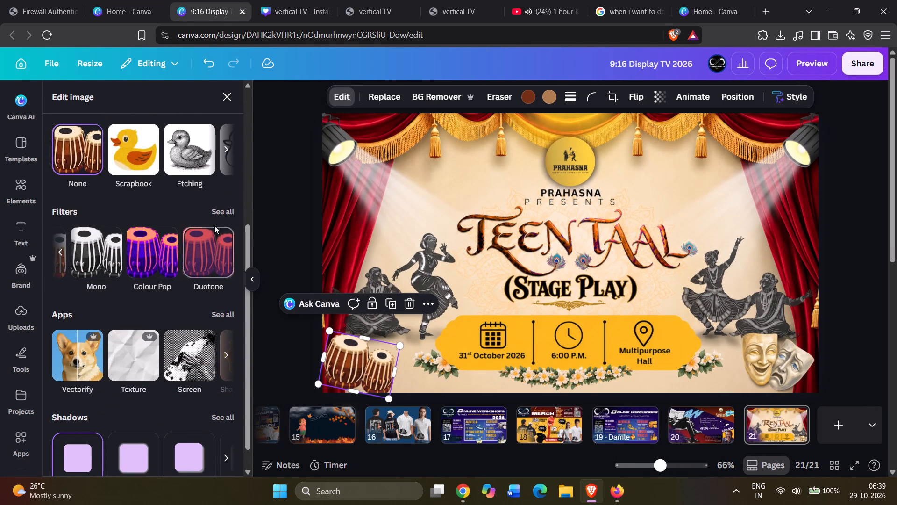
pyautogui.scroll(-3, 182, 240)
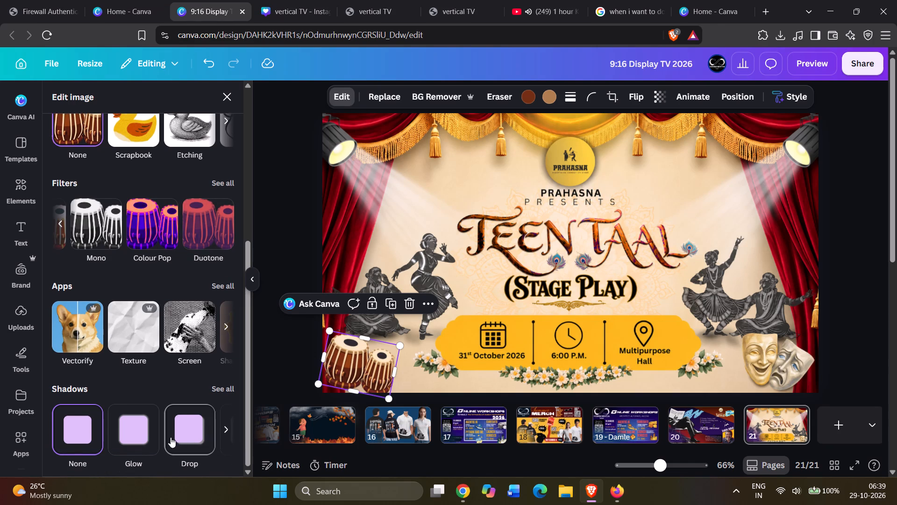
pyautogui.click(225, 391)
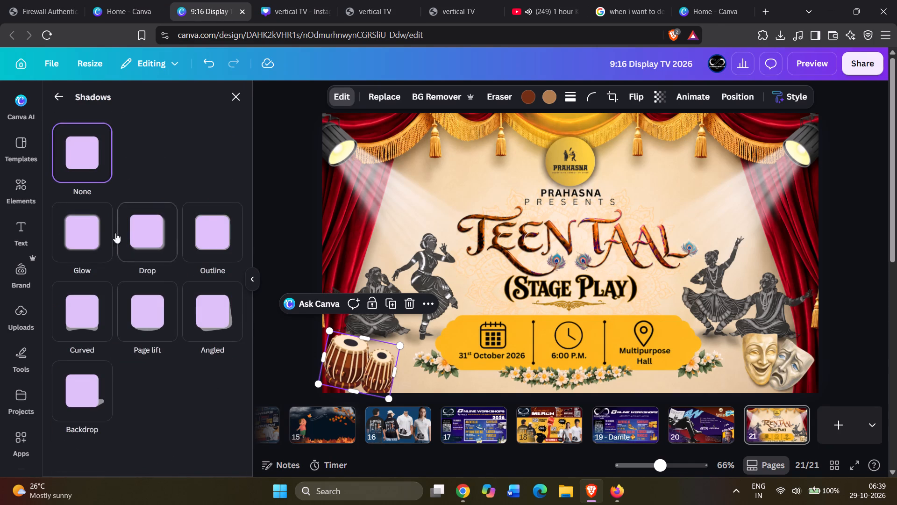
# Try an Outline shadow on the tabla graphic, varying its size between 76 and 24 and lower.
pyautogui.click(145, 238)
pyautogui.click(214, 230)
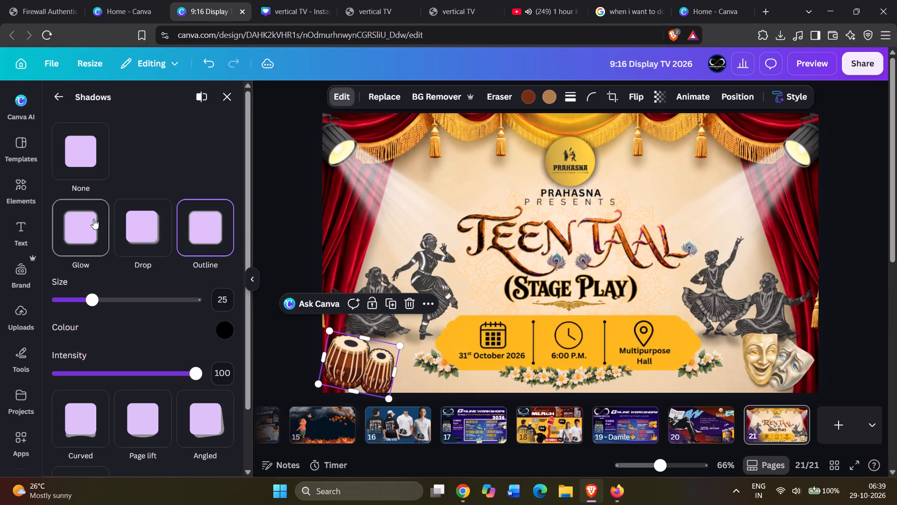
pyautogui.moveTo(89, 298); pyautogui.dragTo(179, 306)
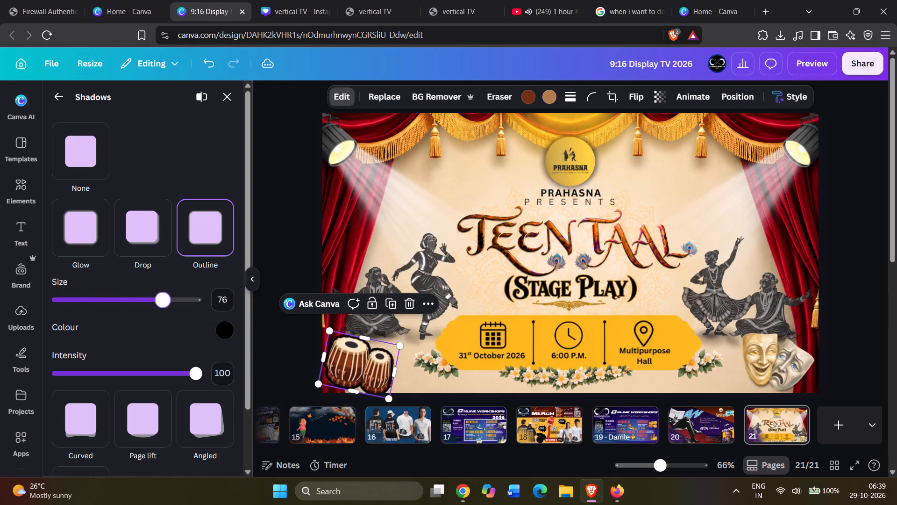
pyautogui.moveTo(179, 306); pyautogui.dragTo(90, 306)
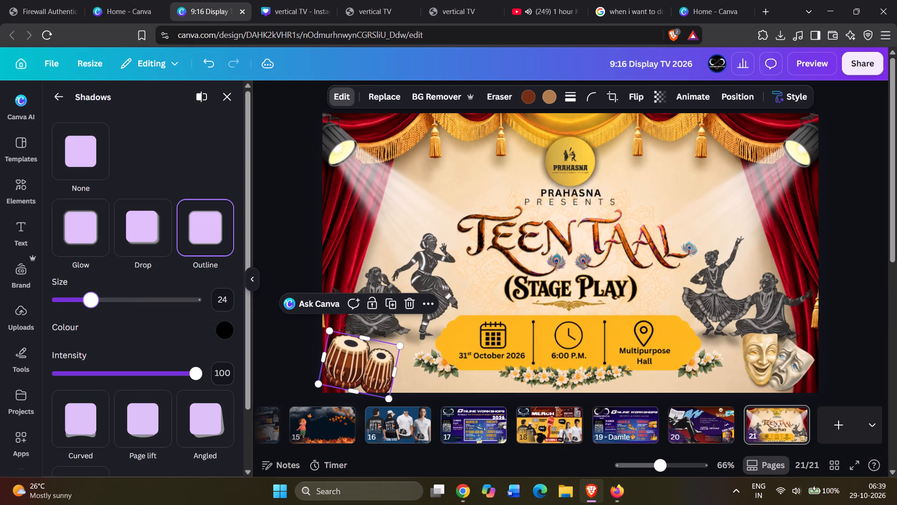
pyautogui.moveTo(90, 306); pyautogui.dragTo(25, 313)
# Apply a Glow shadow to the tabla graphic with size 52, blur amount 0 and intensity 55.
pyautogui.click(85, 226)
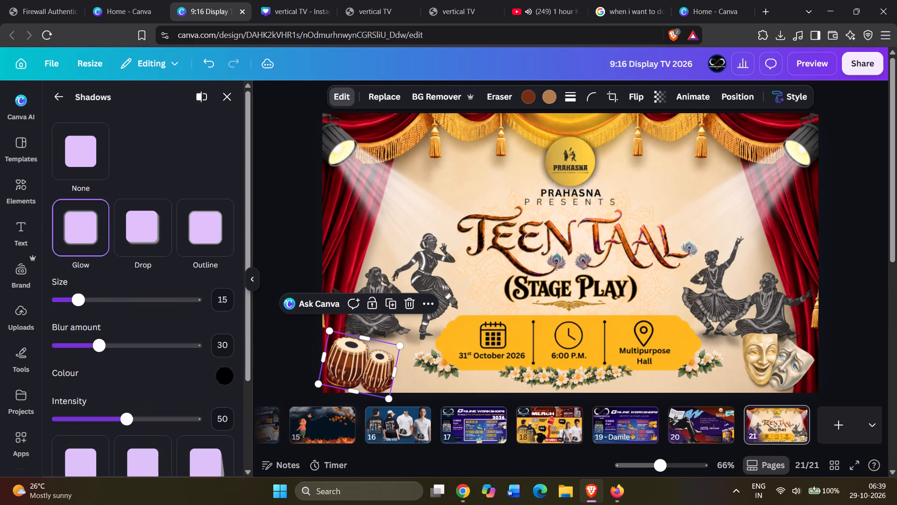
pyautogui.moveTo(77, 303); pyautogui.dragTo(87, 314)
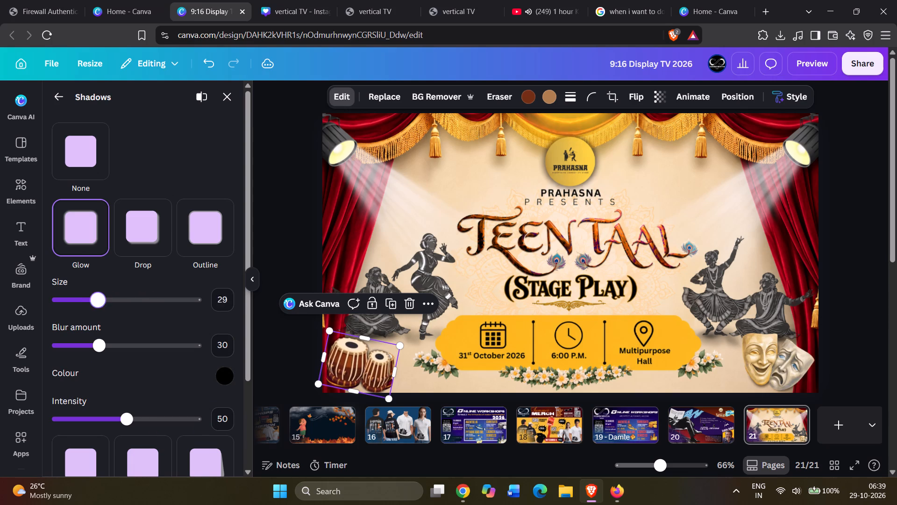
pyautogui.moveTo(87, 314); pyautogui.dragTo(87, 311)
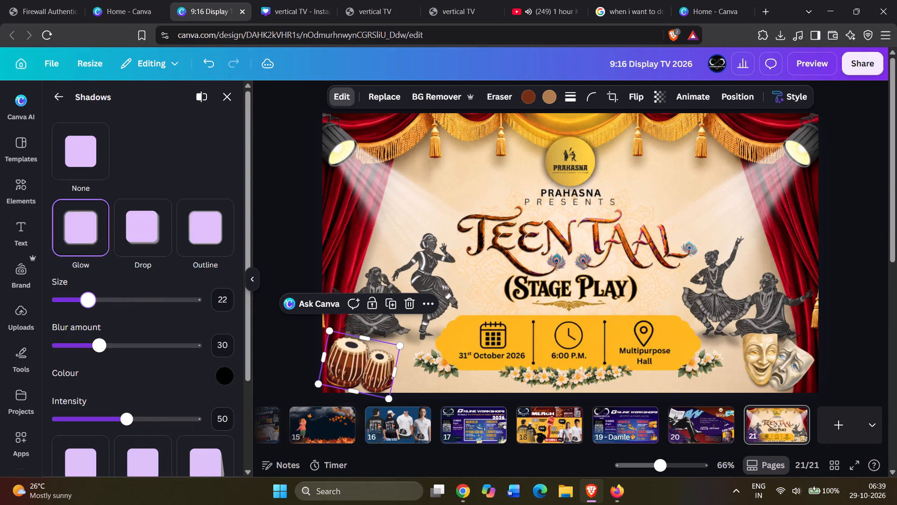
pyautogui.moveTo(100, 346); pyautogui.dragTo(53, 353)
pyautogui.moveTo(87, 294); pyautogui.dragTo(181, 293)
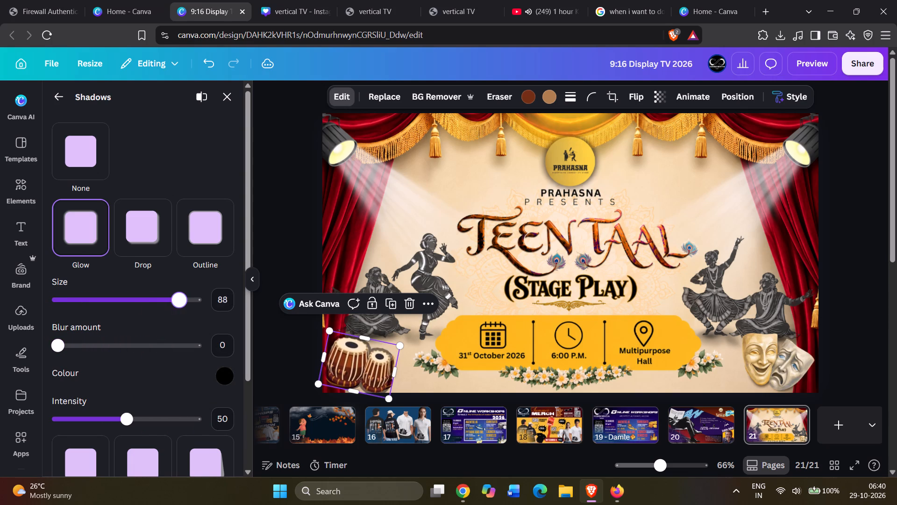
pyautogui.moveTo(181, 293); pyautogui.dragTo(130, 297)
pyautogui.scroll(-3, 144, 389)
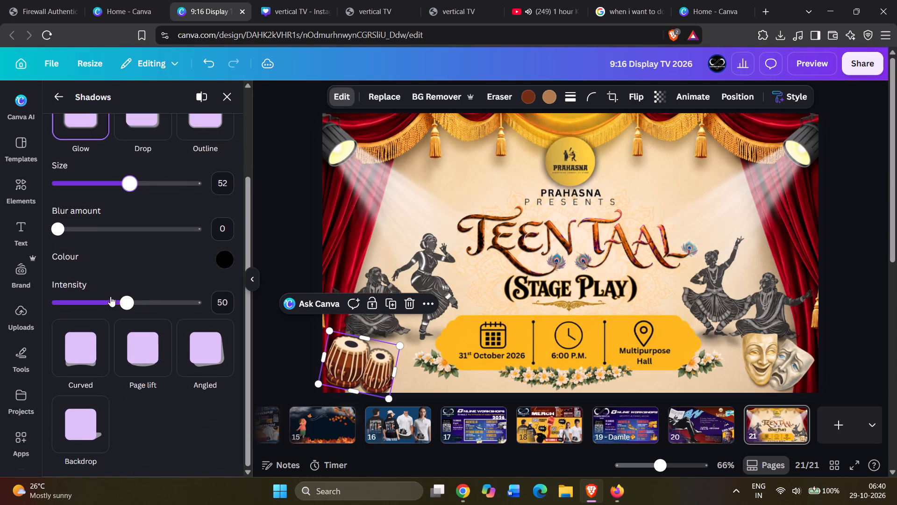
pyautogui.moveTo(128, 304); pyautogui.dragTo(219, 310)
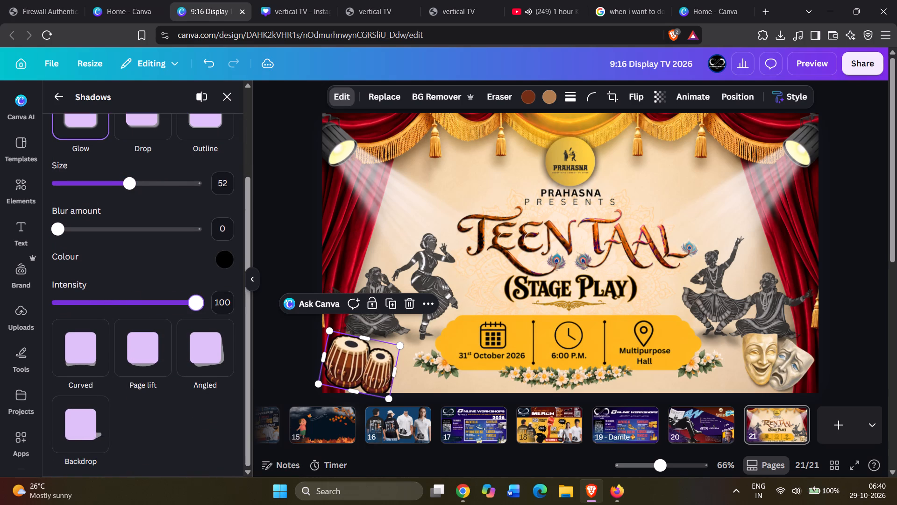
pyautogui.moveTo(219, 310); pyautogui.dragTo(133, 317)
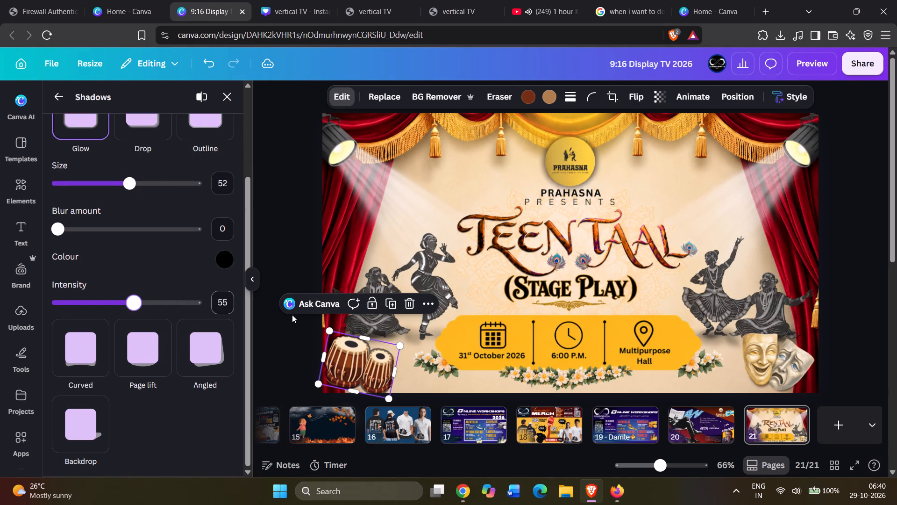
pyautogui.click(358, 248)
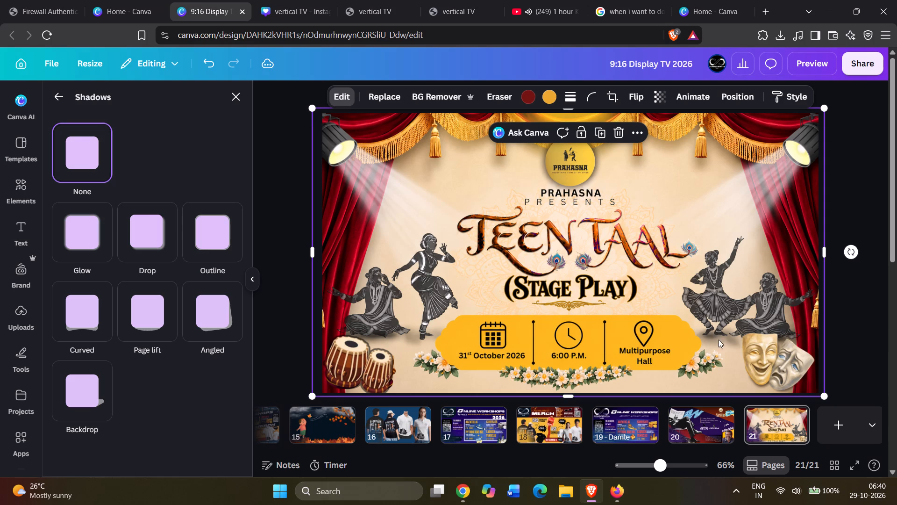
# Apply a Glow shadow of size 65 to the theatre mask graphic in the poster's lower-right corner.
pyautogui.click(787, 354)
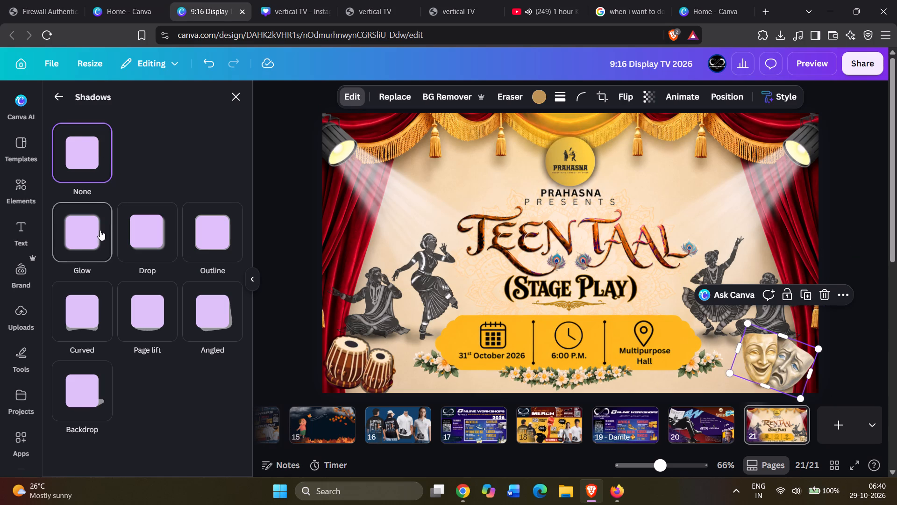
pyautogui.click(100, 231)
pyautogui.moveTo(76, 299); pyautogui.dragTo(138, 305)
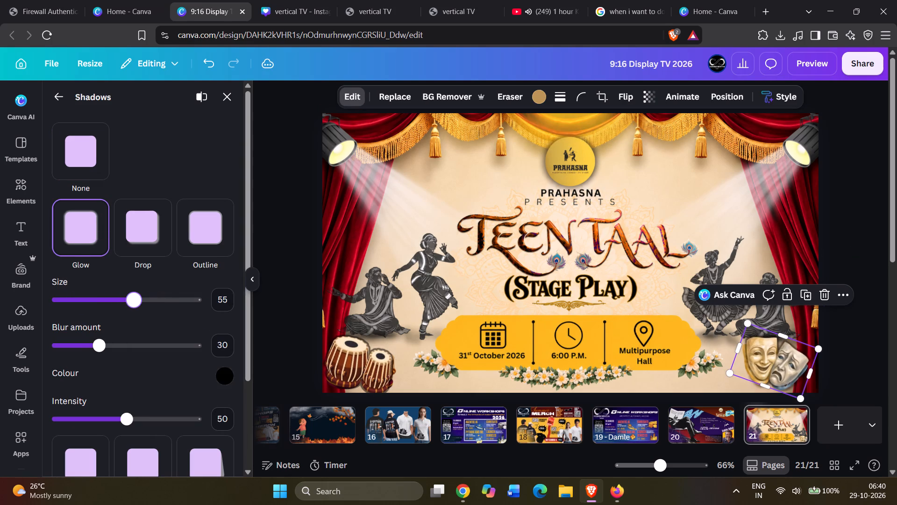
pyautogui.moveTo(138, 305); pyautogui.dragTo(147, 303)
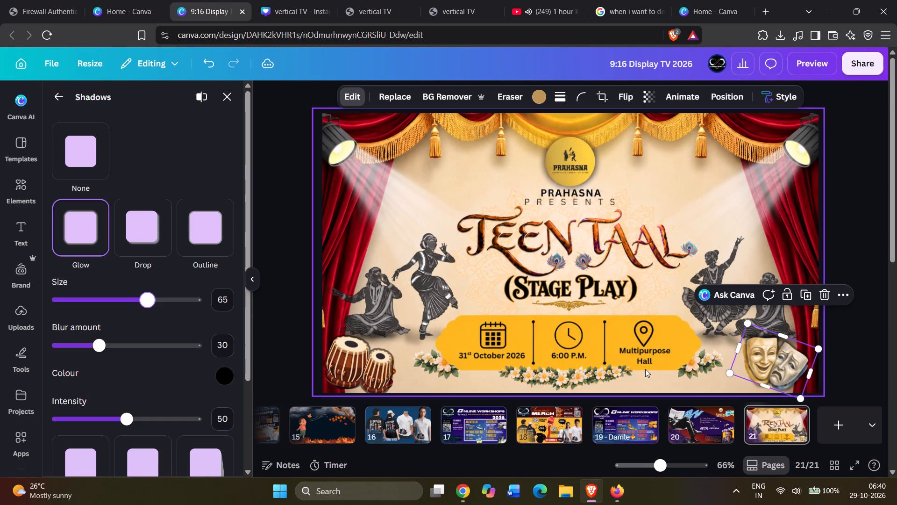
# Enlarge the theatre mask graphic slightly and nudge it within the poster's lower-right corner.
pyautogui.moveTo(728, 374); pyautogui.dragTo(721, 387)
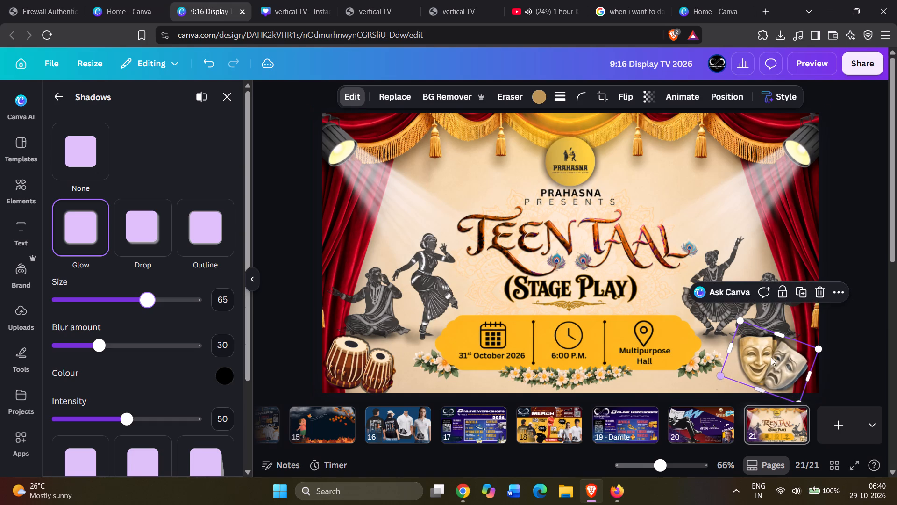
pyautogui.click(770, 359)
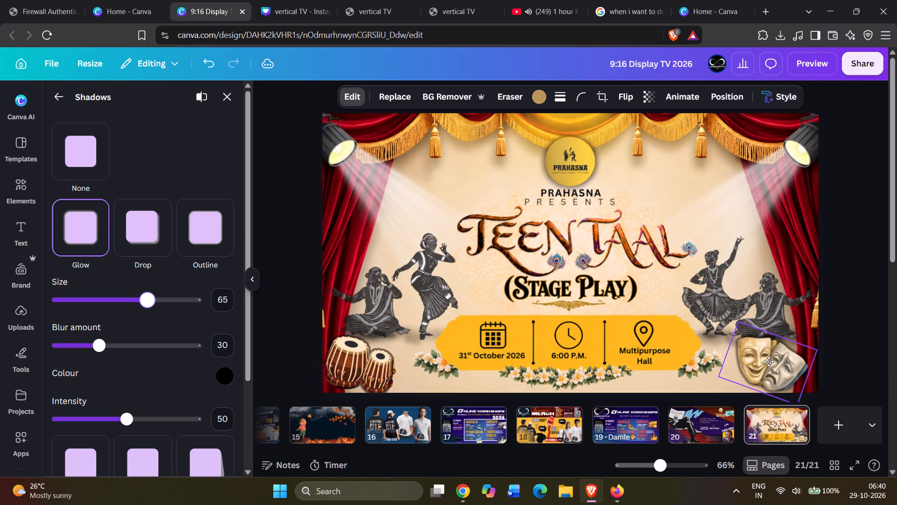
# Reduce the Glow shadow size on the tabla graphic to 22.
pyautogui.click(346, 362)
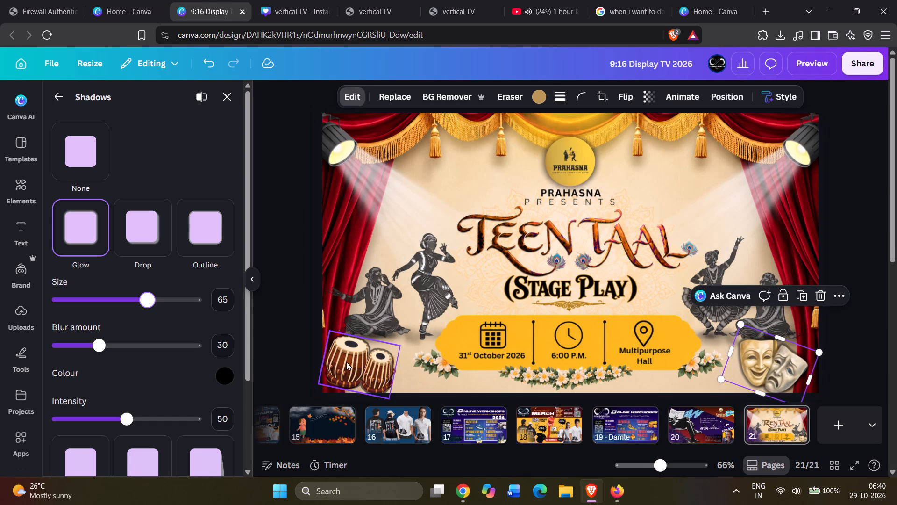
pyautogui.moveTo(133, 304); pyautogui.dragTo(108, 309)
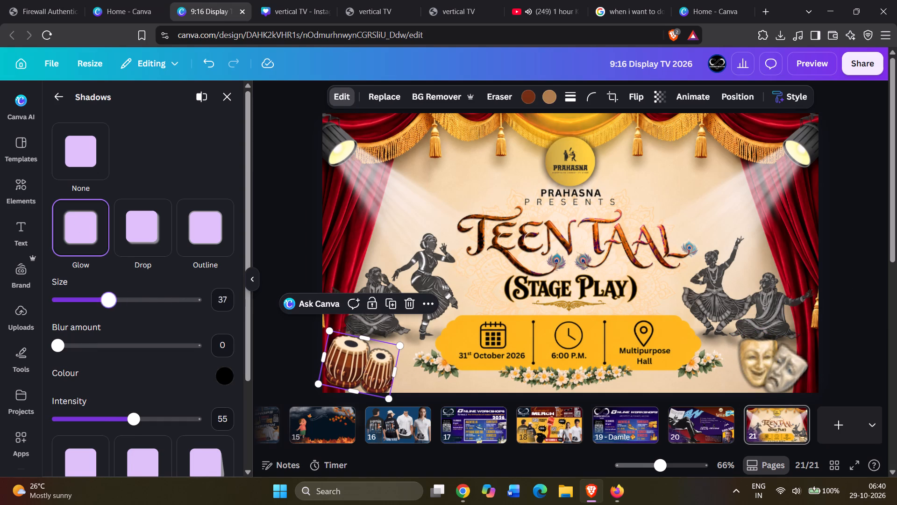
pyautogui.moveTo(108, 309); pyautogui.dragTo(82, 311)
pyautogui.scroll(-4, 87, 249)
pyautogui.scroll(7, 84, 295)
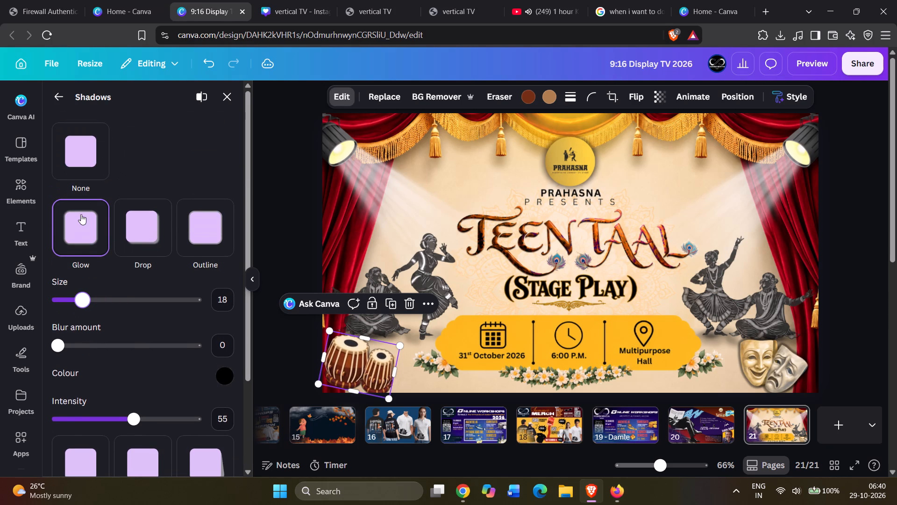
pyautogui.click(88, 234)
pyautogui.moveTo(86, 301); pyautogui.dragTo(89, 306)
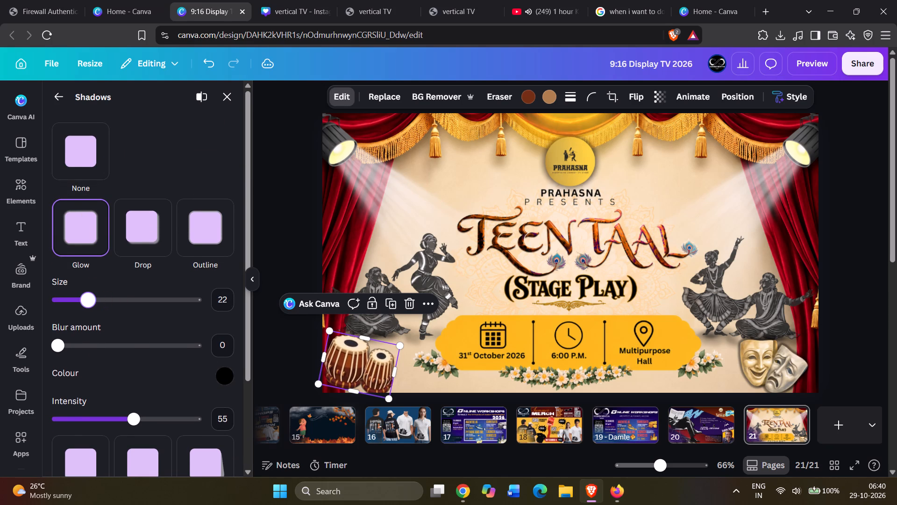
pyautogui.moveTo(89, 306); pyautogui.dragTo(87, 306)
# Set the tabla graphic's Glow shadow to intensity 38 and size 32.
pyautogui.moveTo(132, 417); pyautogui.dragTo(157, 423)
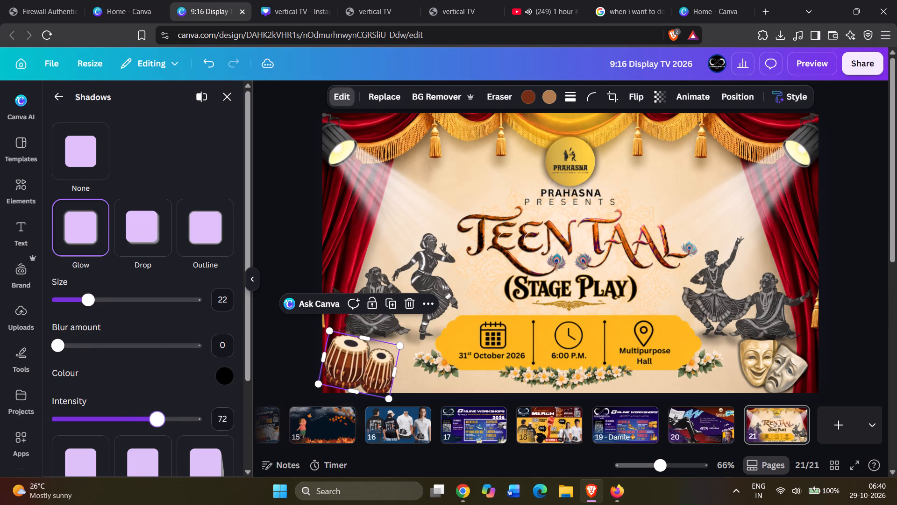
pyautogui.moveTo(157, 423); pyautogui.dragTo(21, 436)
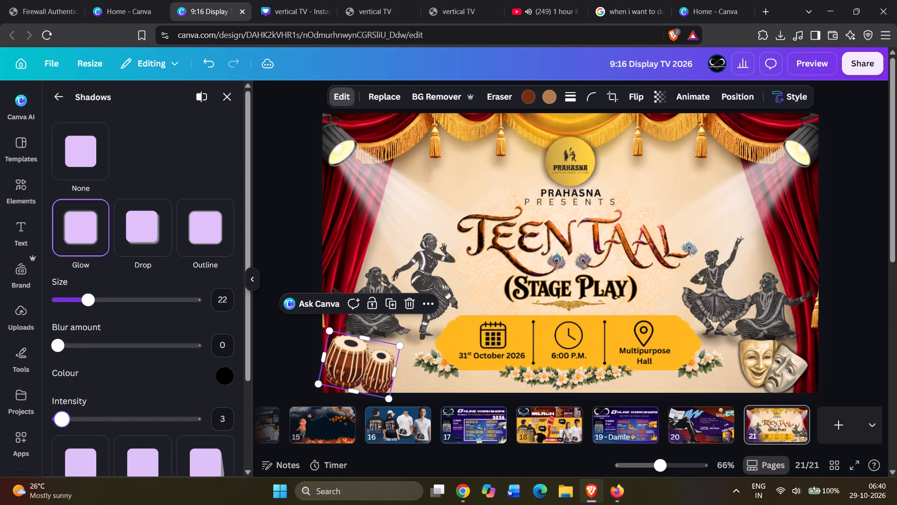
pyautogui.moveTo(21, 436); pyautogui.dragTo(109, 431)
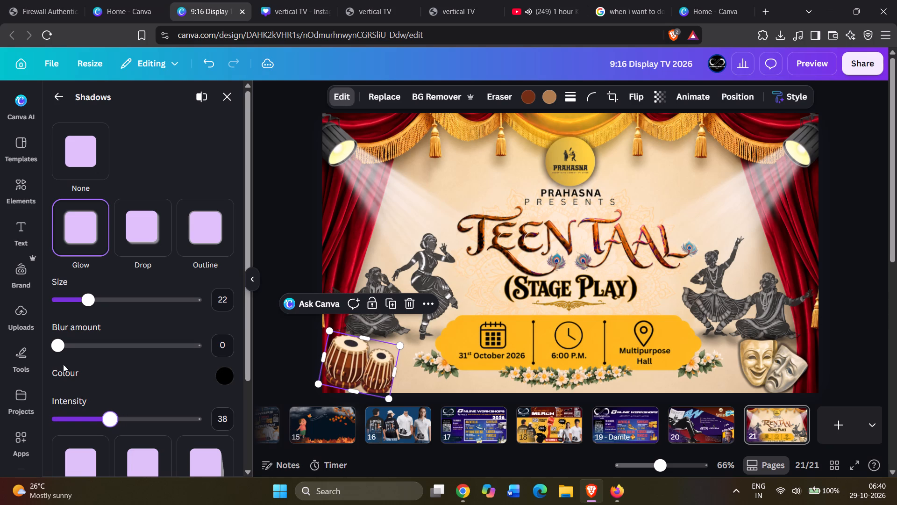
pyautogui.moveTo(90, 297); pyautogui.dragTo(108, 299)
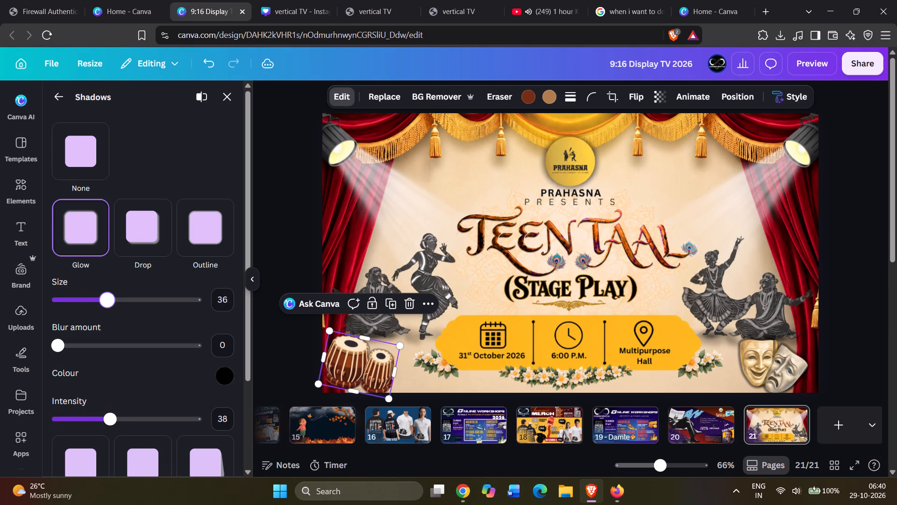
pyautogui.moveTo(108, 299); pyautogui.dragTo(101, 301)
pyautogui.click(165, 116)
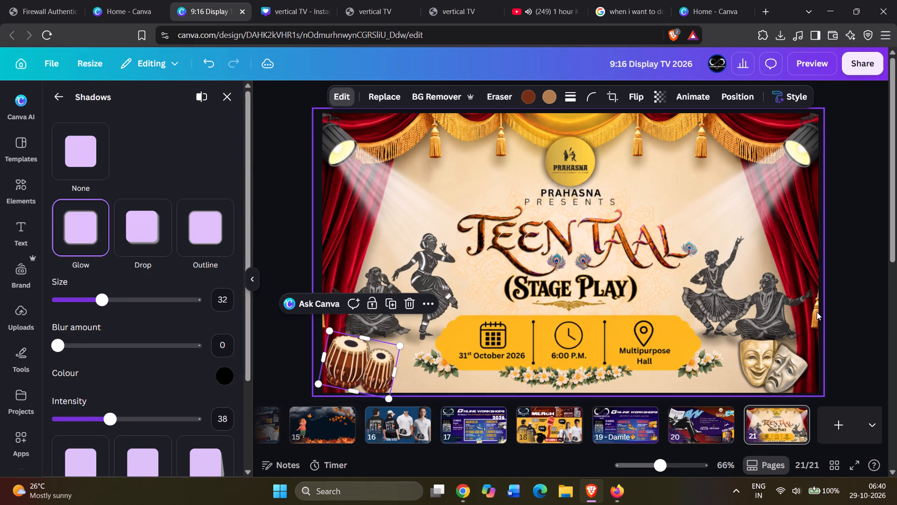
# Compare with the theatre mask's glow and set the tabla graphic's Glow shadow to size 65 and blur amount 36.
pyautogui.click(772, 370)
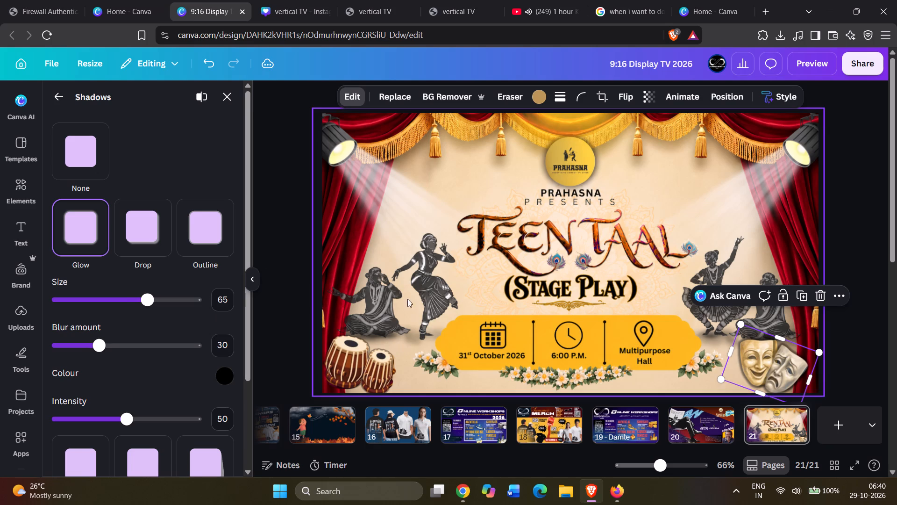
pyautogui.click(387, 353)
pyautogui.moveTo(99, 302); pyautogui.dragTo(147, 303)
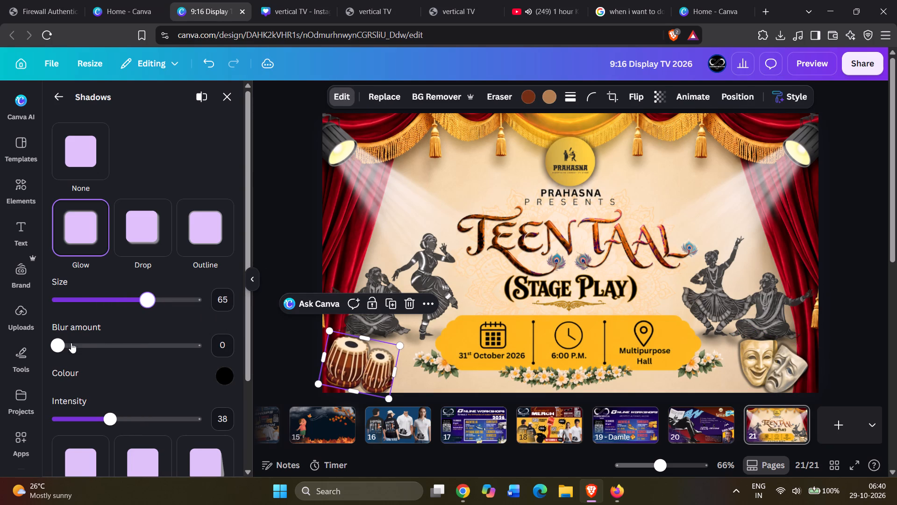
pyautogui.moveTo(61, 345); pyautogui.dragTo(94, 352)
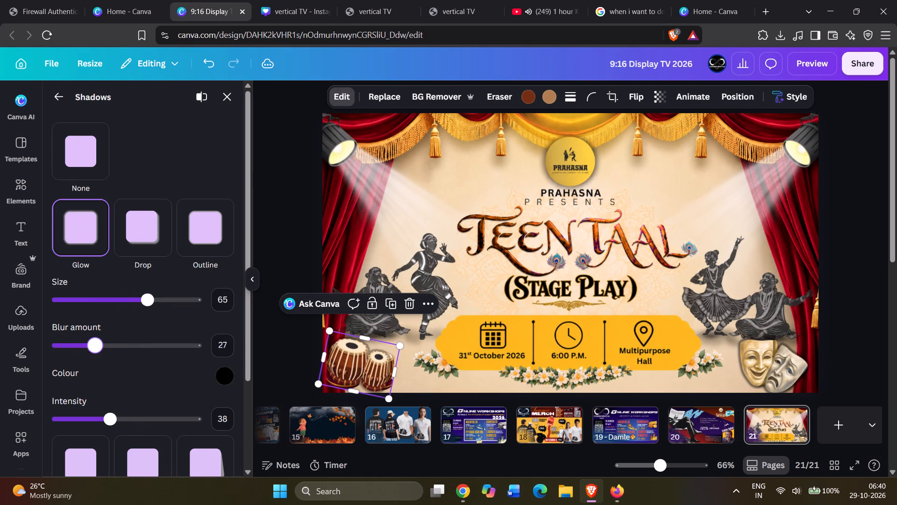
pyautogui.moveTo(94, 352); pyautogui.dragTo(107, 354)
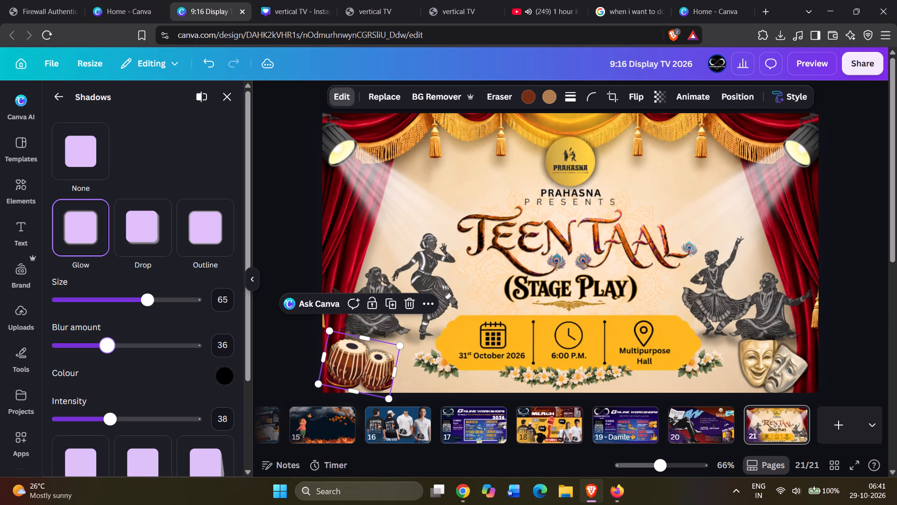
# Enlarge the tabla graphic, nudge it further into the poster's lower-left corner, and deselect it.
pyautogui.moveTo(390, 399); pyautogui.dragTo(396, 403)
pyautogui.click(361, 387)
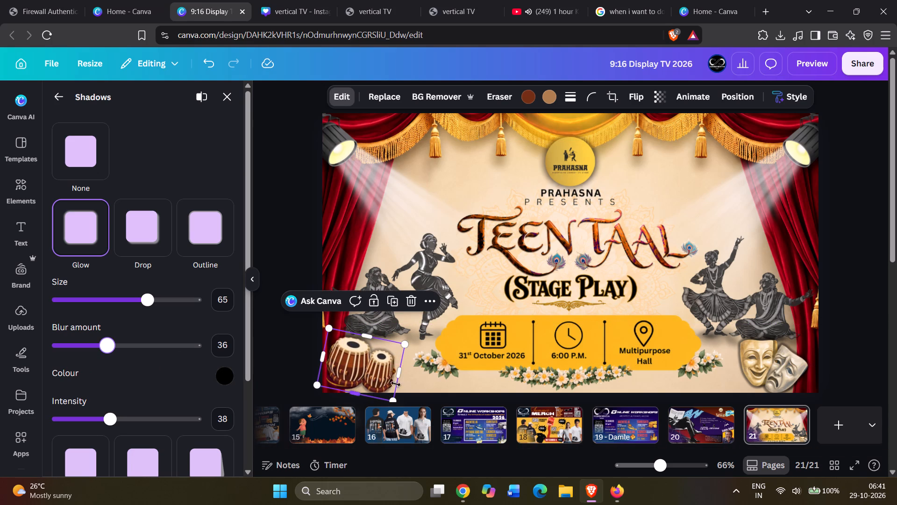
pyautogui.moveTo(408, 348); pyautogui.dragTo(418, 340)
pyautogui.moveTo(360, 368); pyautogui.dragTo(359, 368)
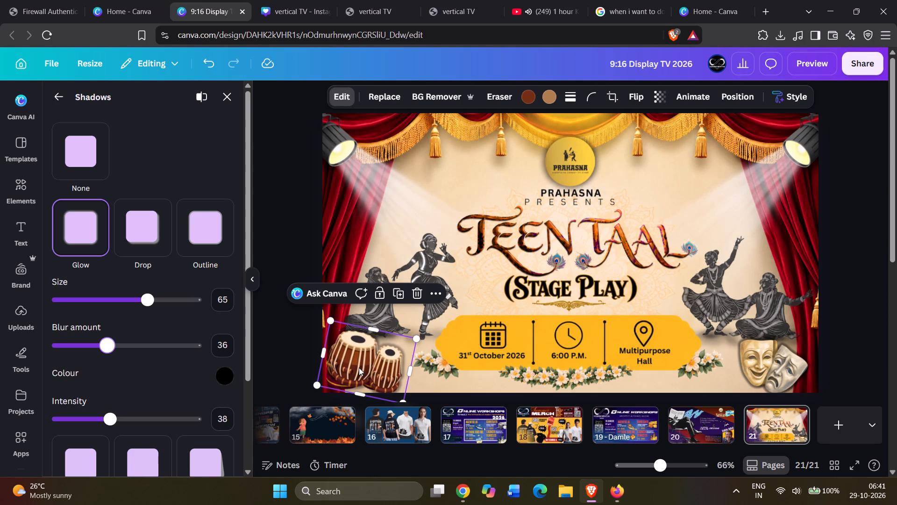
pyautogui.moveTo(359, 368); pyautogui.dragTo(356, 370)
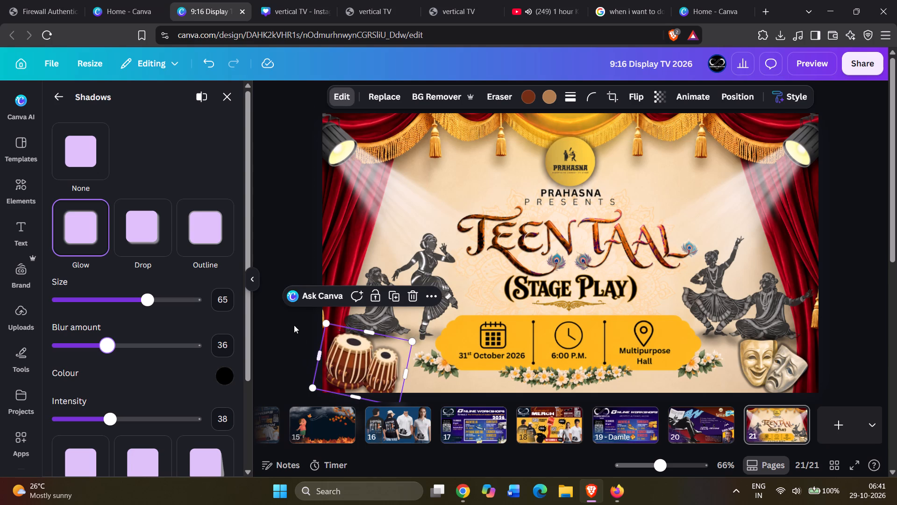
pyautogui.click(300, 249)
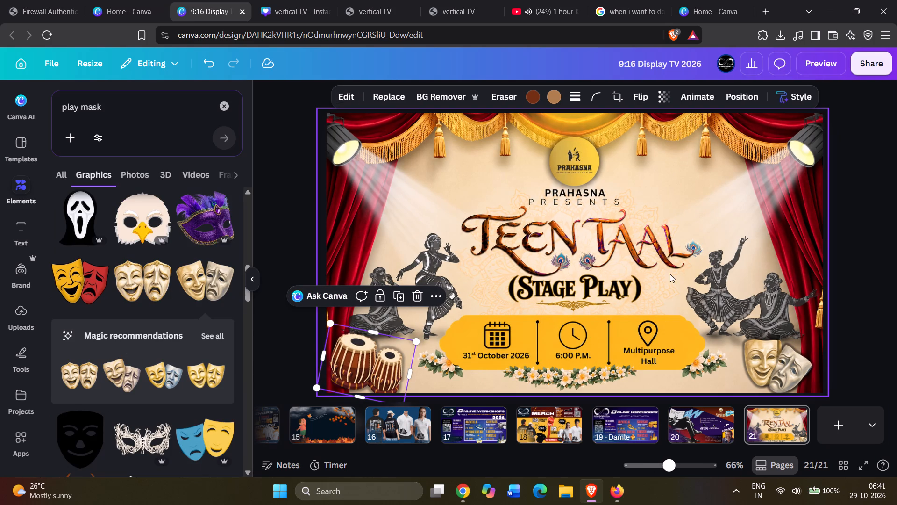
pyautogui.click(420, 247)
pyautogui.click(440, 250)
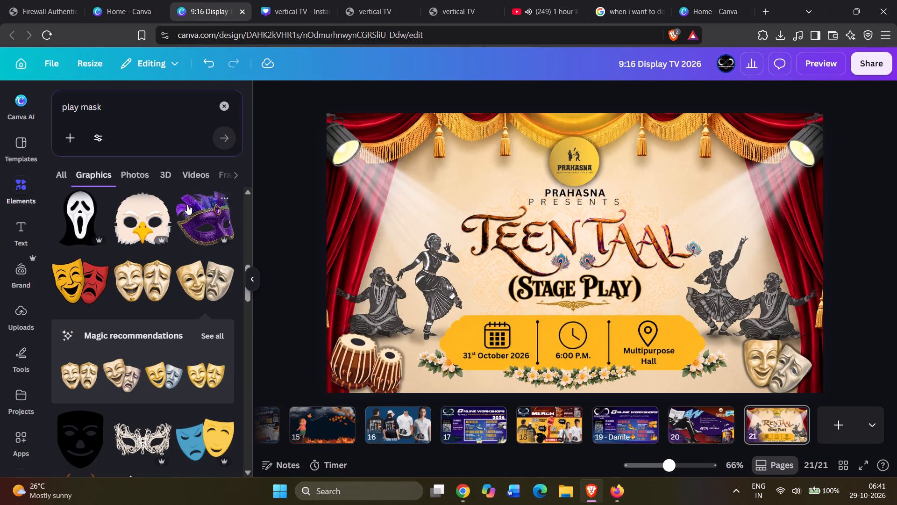
# Clear the "play mask" search from the elements library.
pyautogui.click(222, 106)
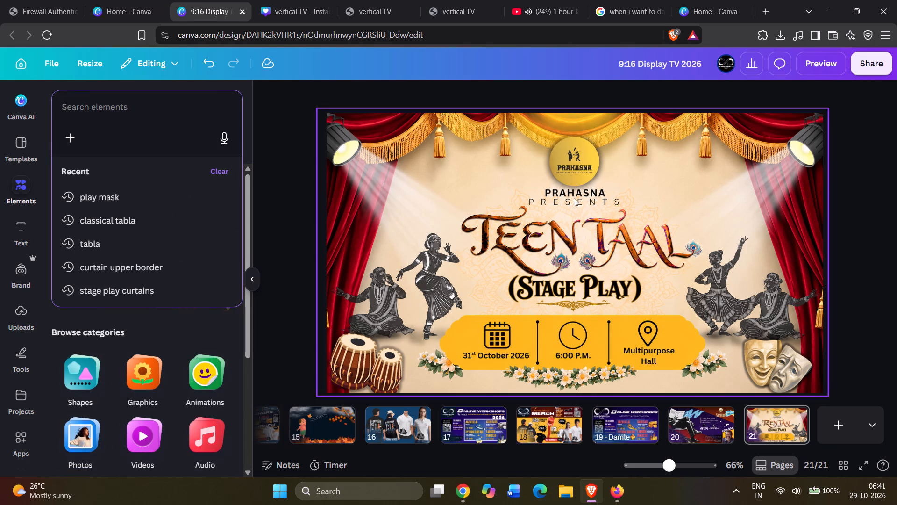
pyautogui.click(277, 157)
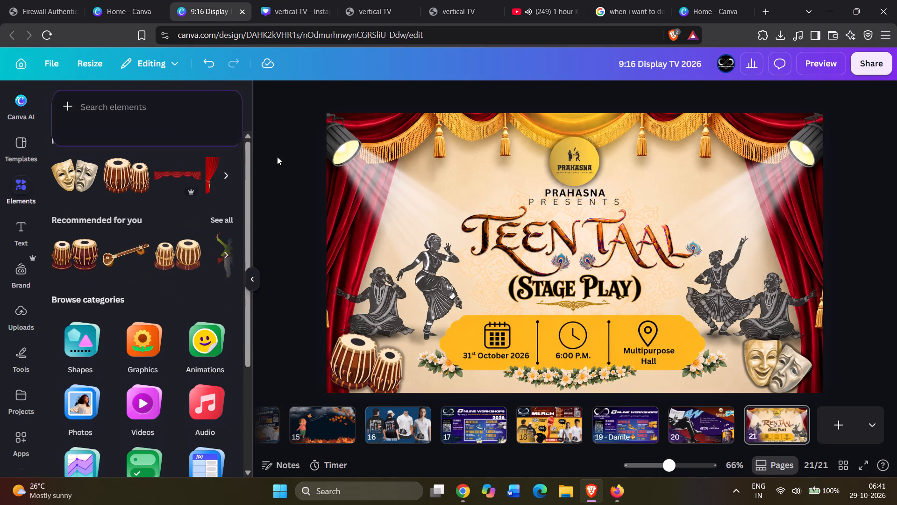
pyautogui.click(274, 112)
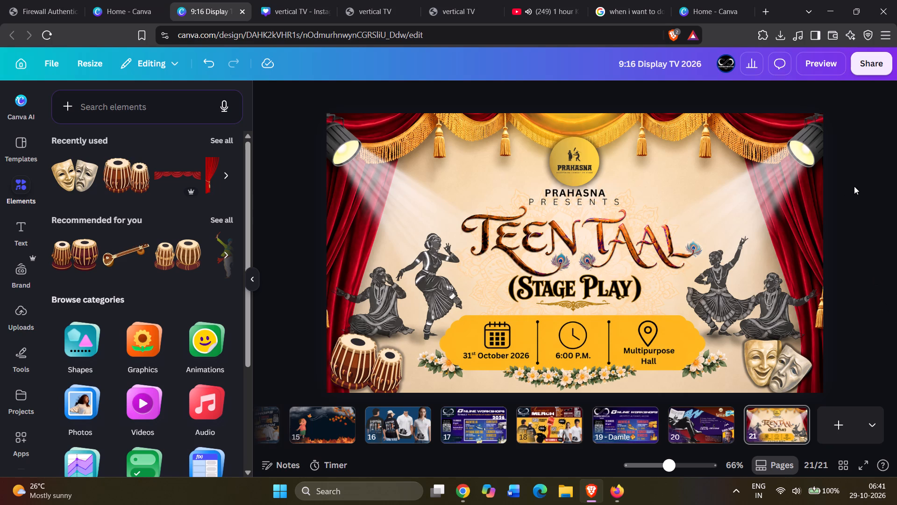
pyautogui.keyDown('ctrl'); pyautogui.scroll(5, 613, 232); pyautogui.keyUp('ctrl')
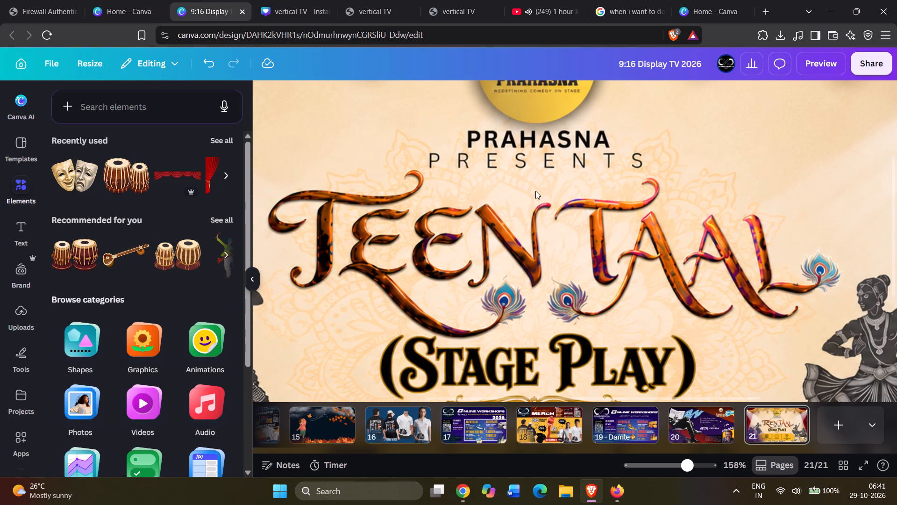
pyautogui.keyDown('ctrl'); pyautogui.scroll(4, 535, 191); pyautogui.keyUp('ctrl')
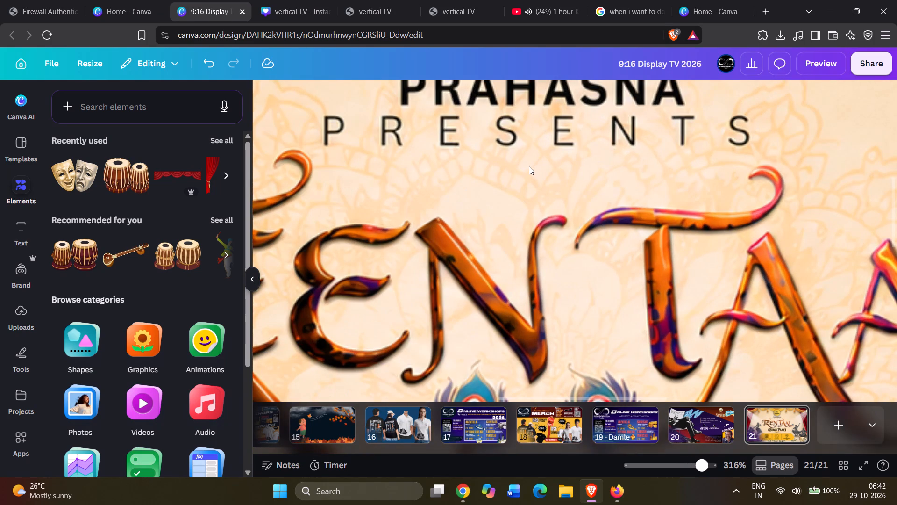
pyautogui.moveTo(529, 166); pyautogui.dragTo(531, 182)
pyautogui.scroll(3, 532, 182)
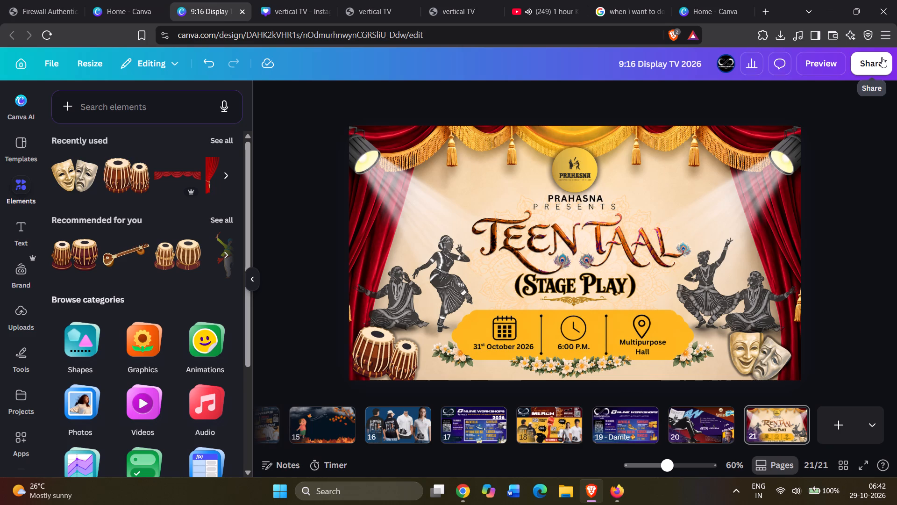
pyautogui.click(882, 57)
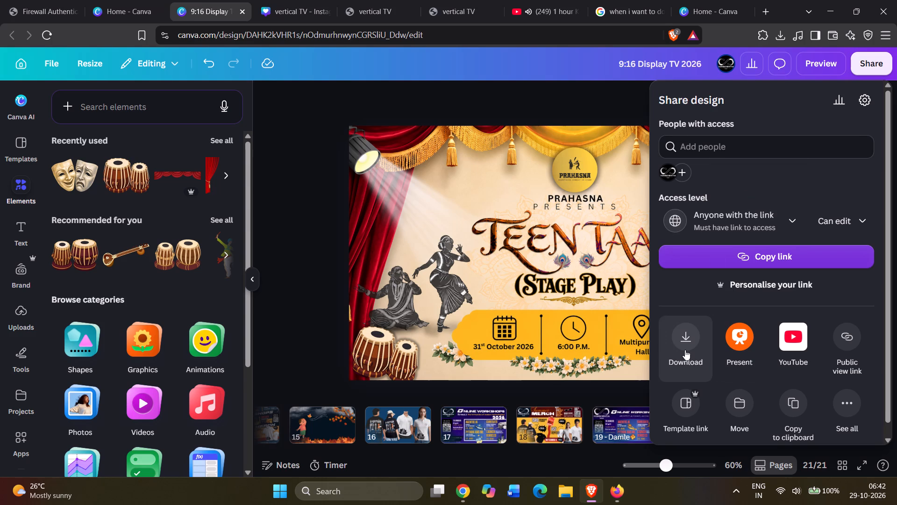
pyautogui.scroll(-3, 749, 336)
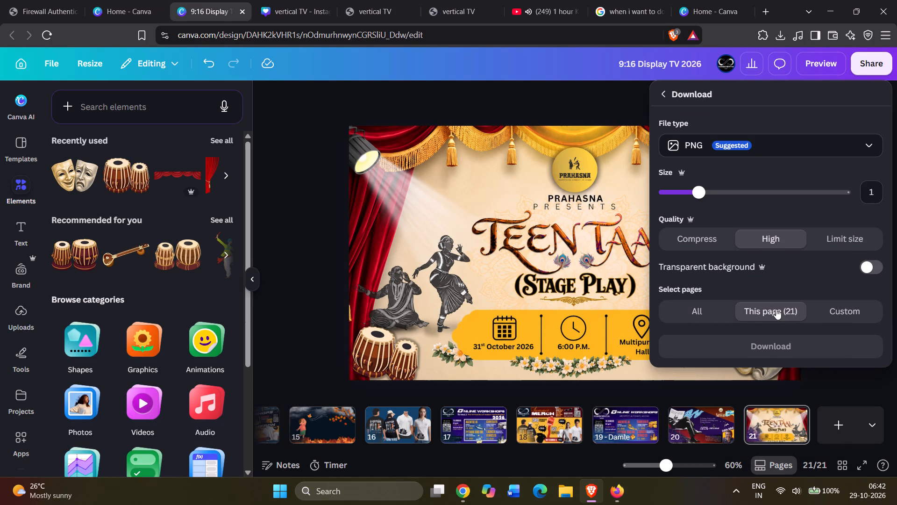
pyautogui.click(776, 309)
pyautogui.scroll(-2, 776, 310)
pyautogui.scroll(-4, 755, 345)
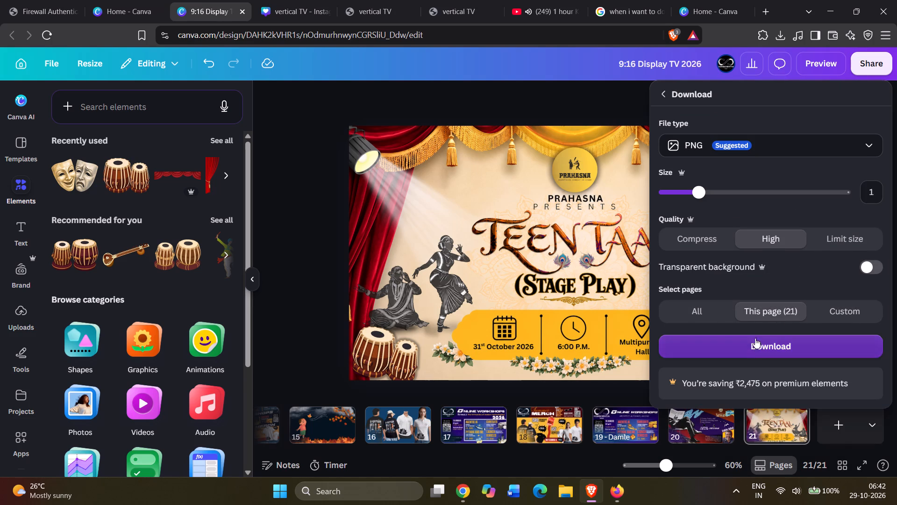
pyautogui.click(848, 304)
pyautogui.scroll(-3, 799, 319)
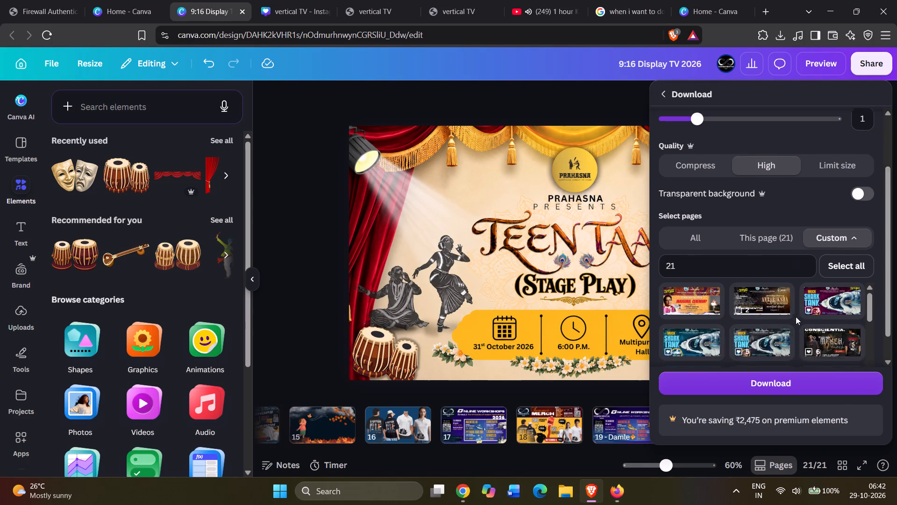
pyautogui.click(866, 245)
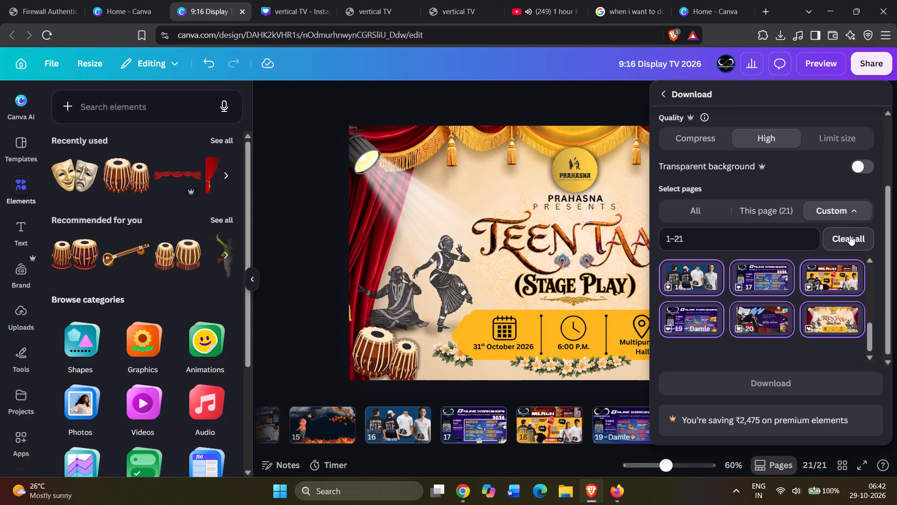
pyautogui.click(850, 235)
pyautogui.scroll(-7, 814, 253)
pyautogui.scroll(-12, 809, 308)
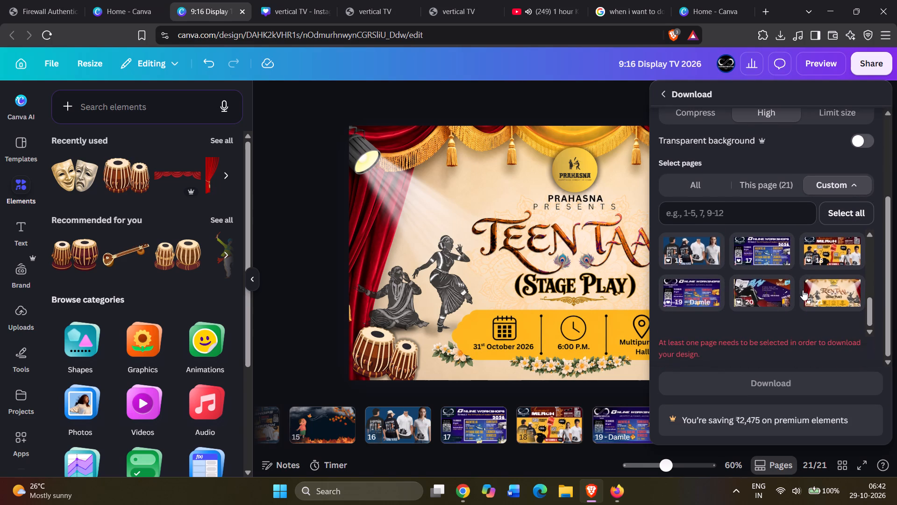
pyautogui.click(840, 292)
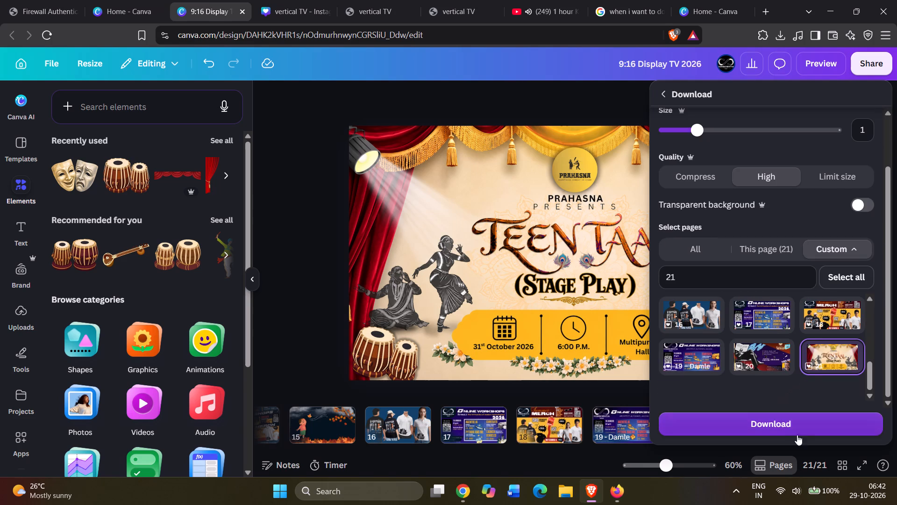
pyautogui.click(783, 421)
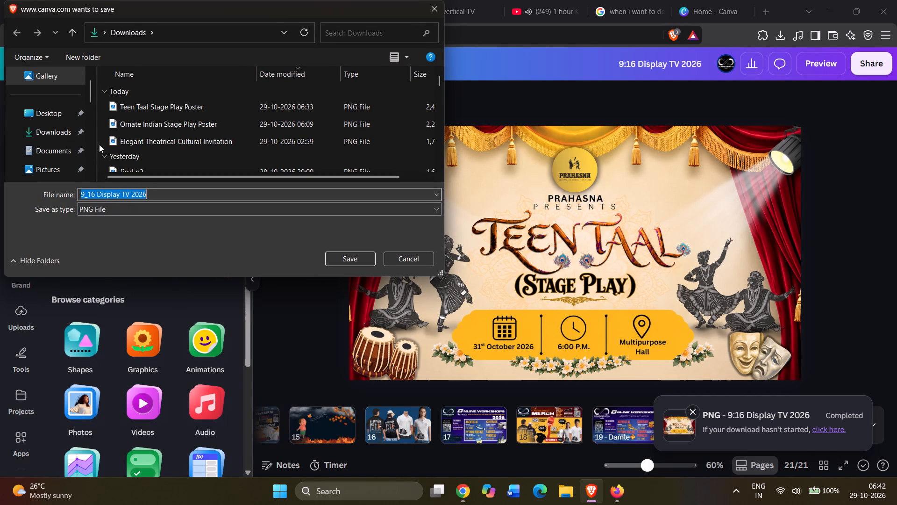
# Save the exported PNG in the Downloads folder as "Landscape Poster".
pyautogui.click(195, 188)
pyautogui.press('BackSpace')
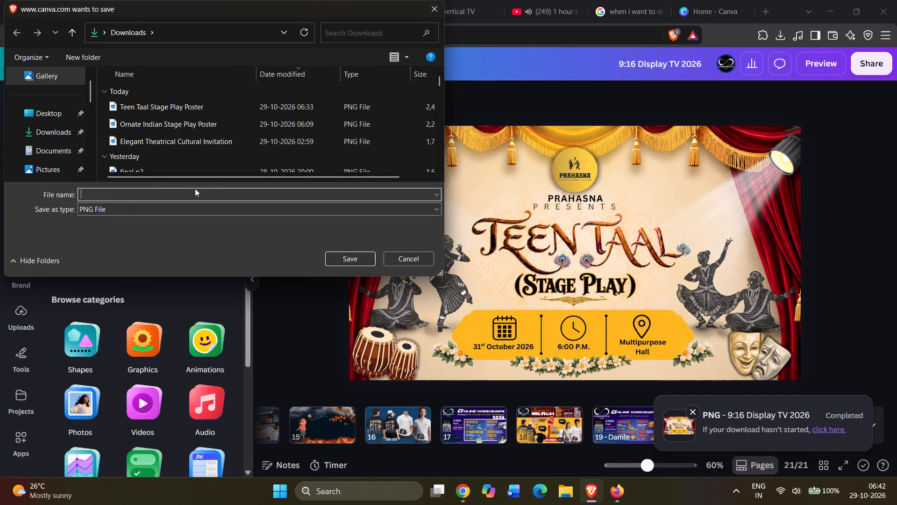
pyautogui.write('Lan')
pyautogui.write('dscape')
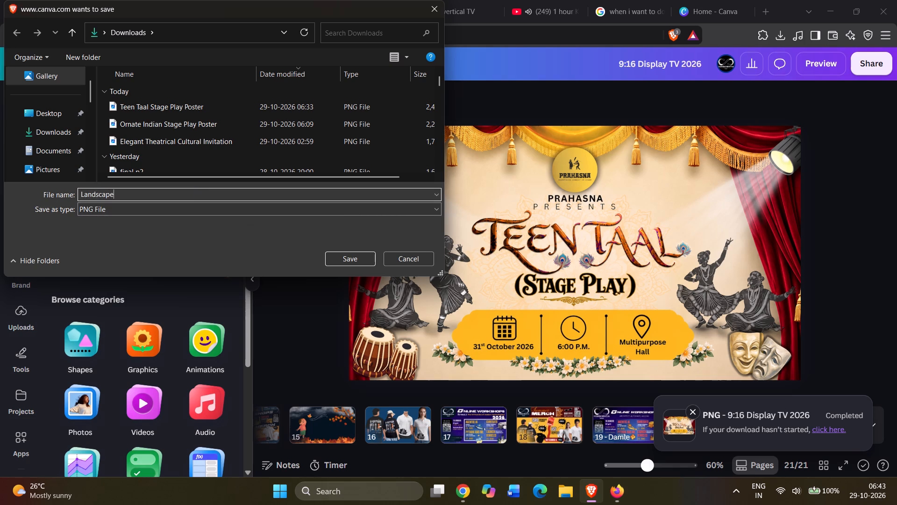
pyautogui.press('space')
pyautogui.write('Poster')
pyautogui.click(43, 127)
pyautogui.click(347, 258)
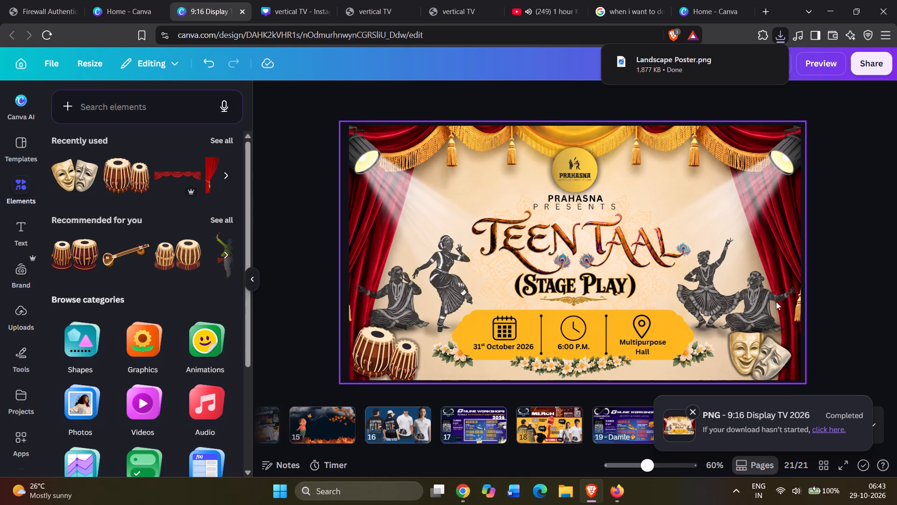
# Export only page 21 as a PDF with the Digital preset.
pyautogui.click(870, 63)
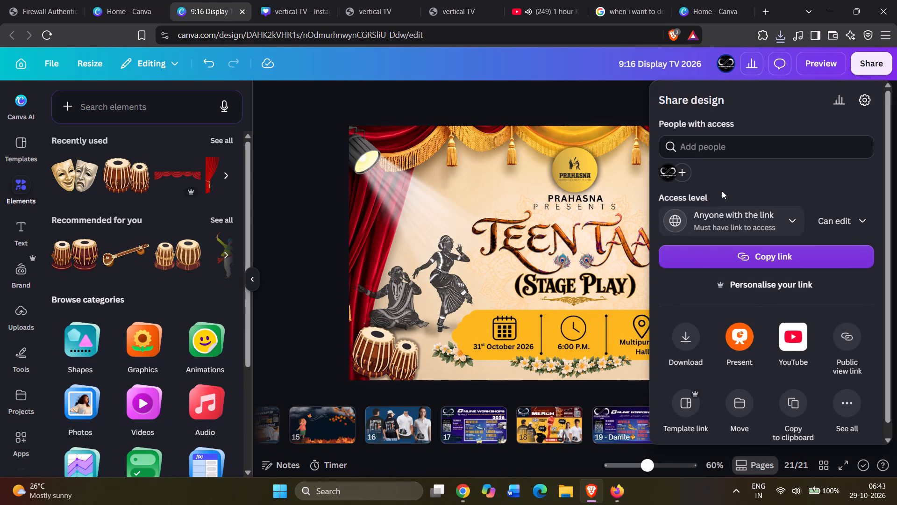
pyautogui.click(691, 348)
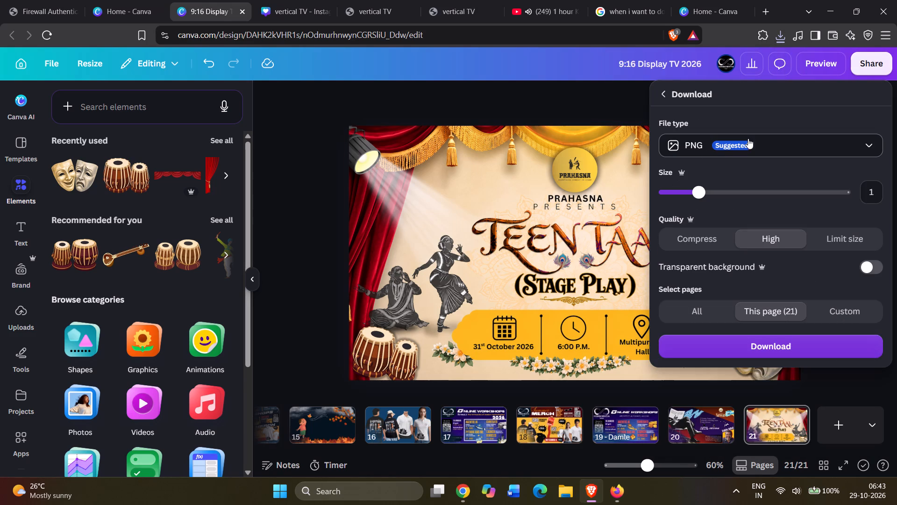
pyautogui.click(767, 137)
pyautogui.click(727, 254)
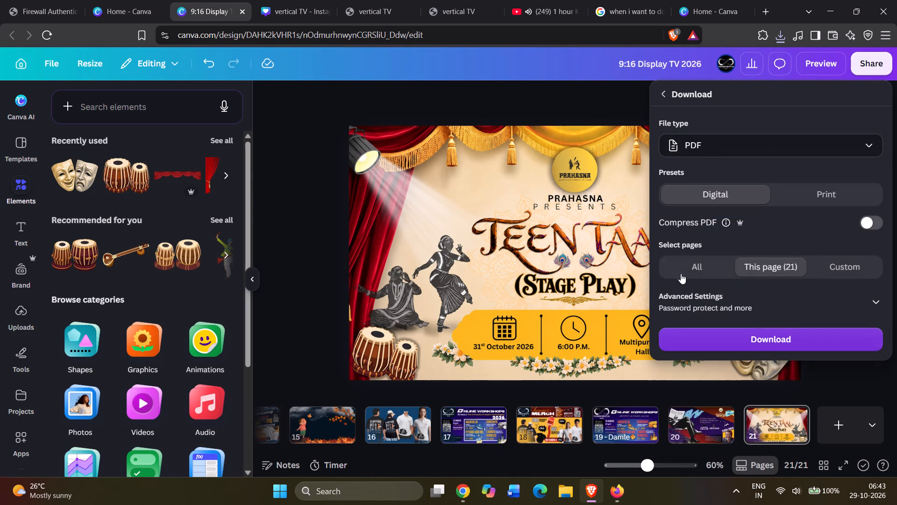
pyautogui.click(783, 263)
pyautogui.click(865, 258)
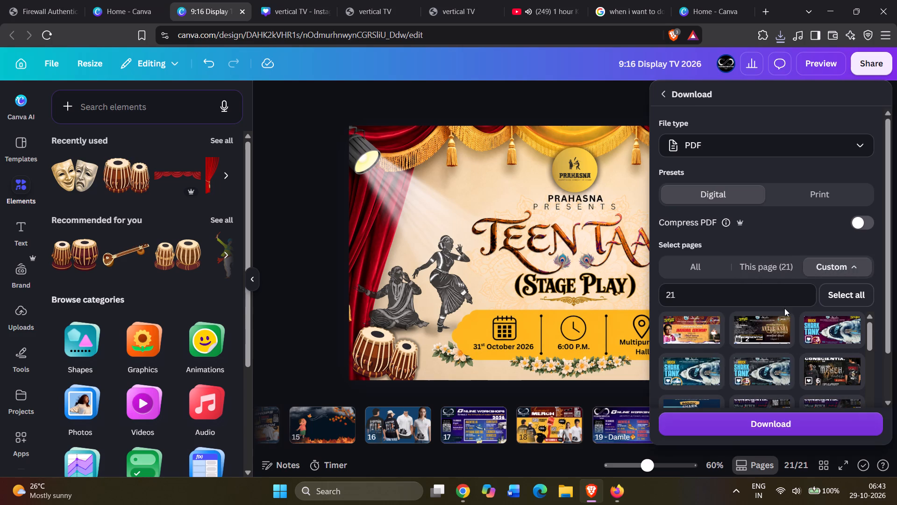
pyautogui.scroll(-11, 721, 304)
pyautogui.scroll(-5, 768, 364)
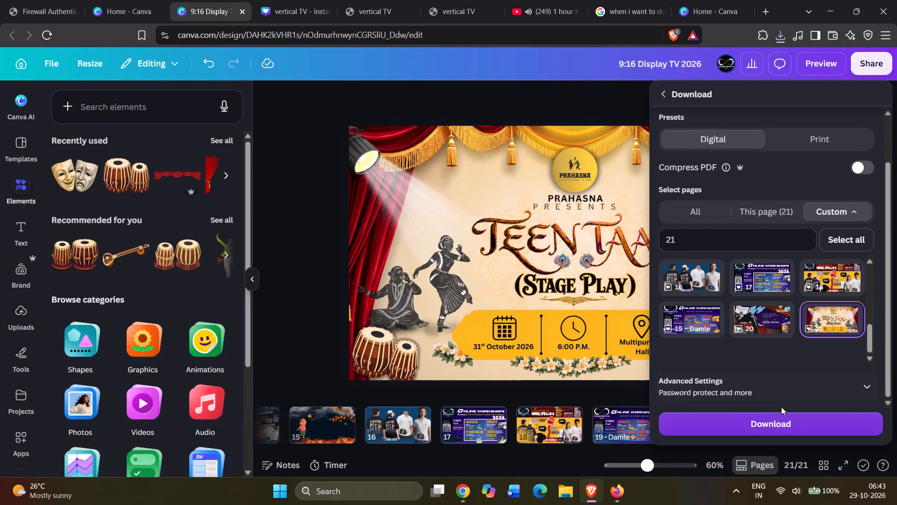
pyautogui.click(773, 432)
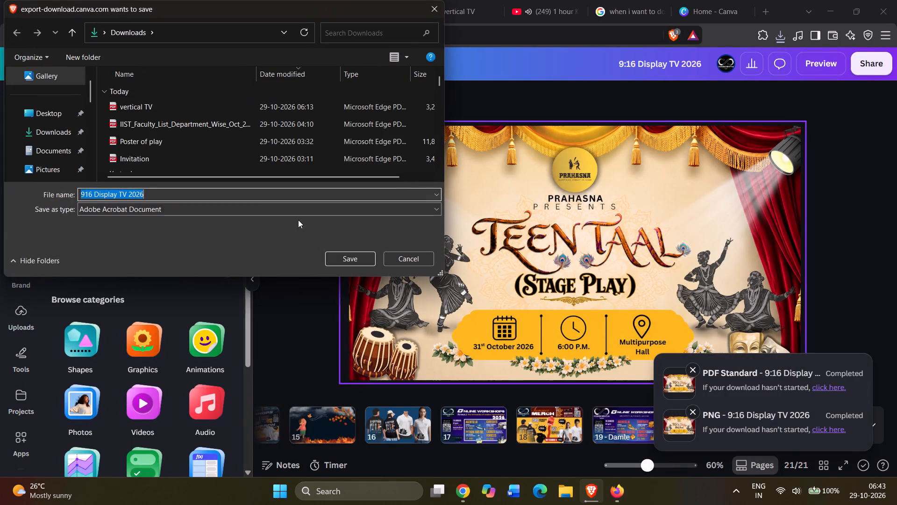
# Save the exported PDF in the Downloads folder as "Landscape Poster".
pyautogui.click(46, 127)
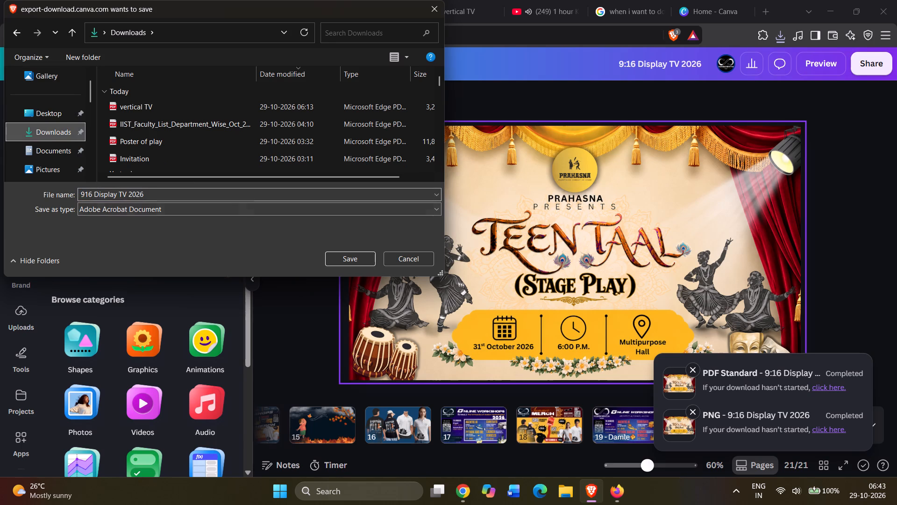
pyautogui.moveTo(232, 196); pyautogui.dragTo(0, 232)
pyautogui.press('BackSpace')
pyautogui.hotkey('shift', 'l')
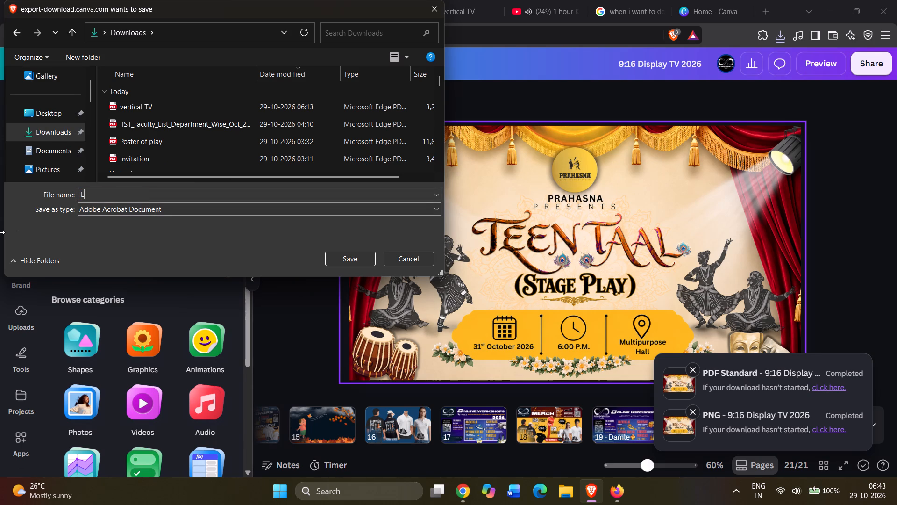
pyautogui.write('and')
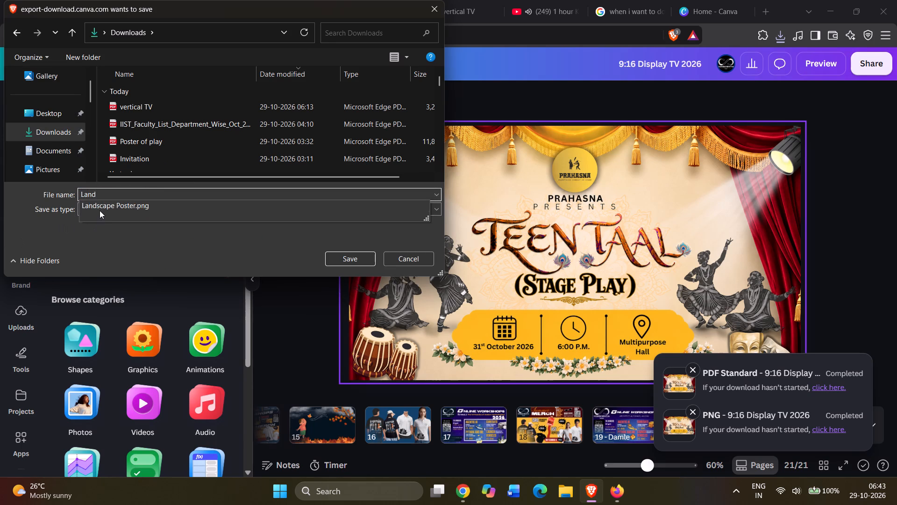
pyautogui.click(100, 210)
pyautogui.click(120, 210)
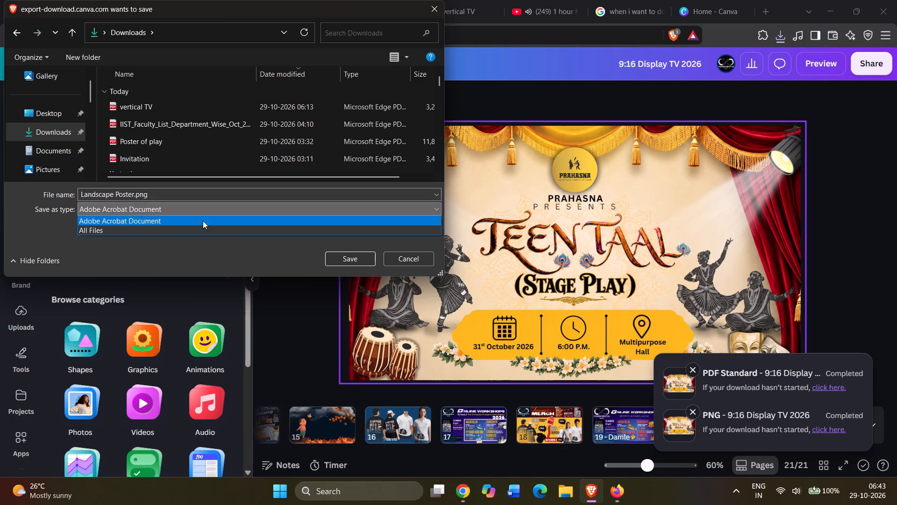
pyautogui.click(164, 207)
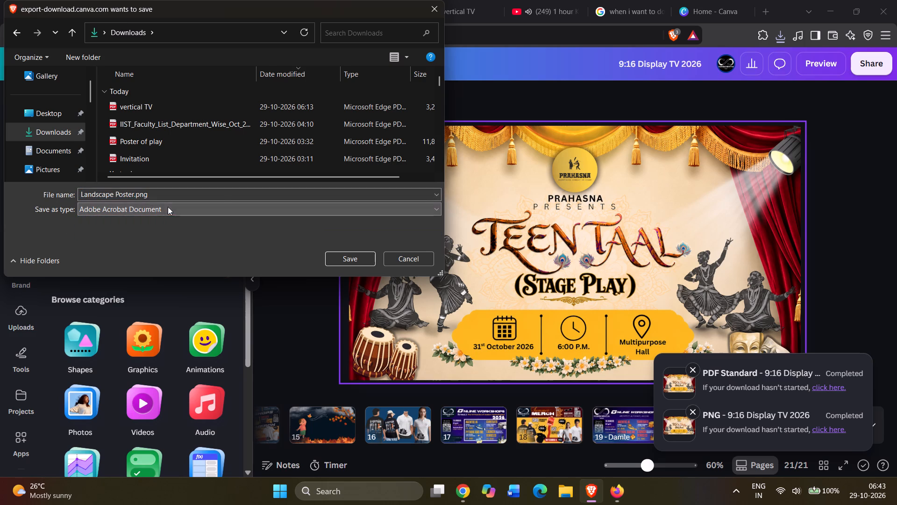
pyautogui.click(157, 196)
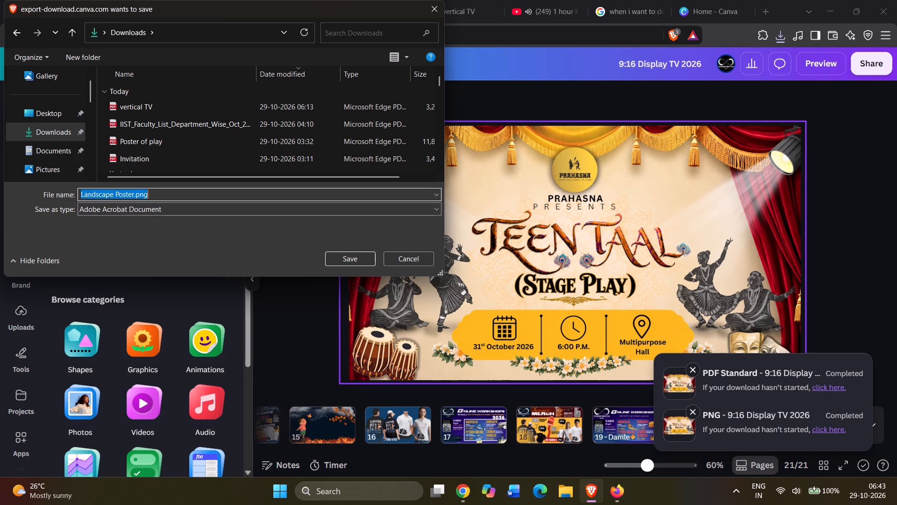
pyautogui.click(160, 195)
pyautogui.press('BackSpace')
pyautogui.press('BackSpace')
pyautogui.press('BackSpace')
pyautogui.press('BackSpace')
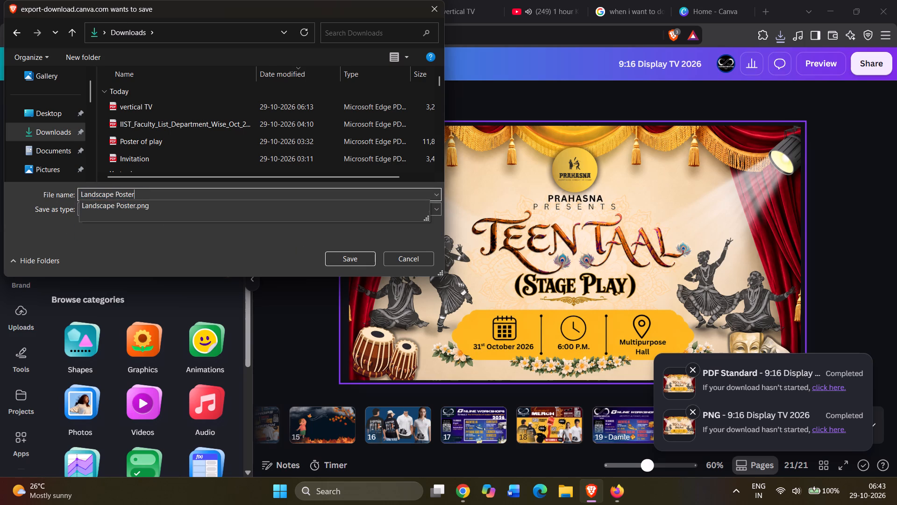
pyautogui.click(341, 254)
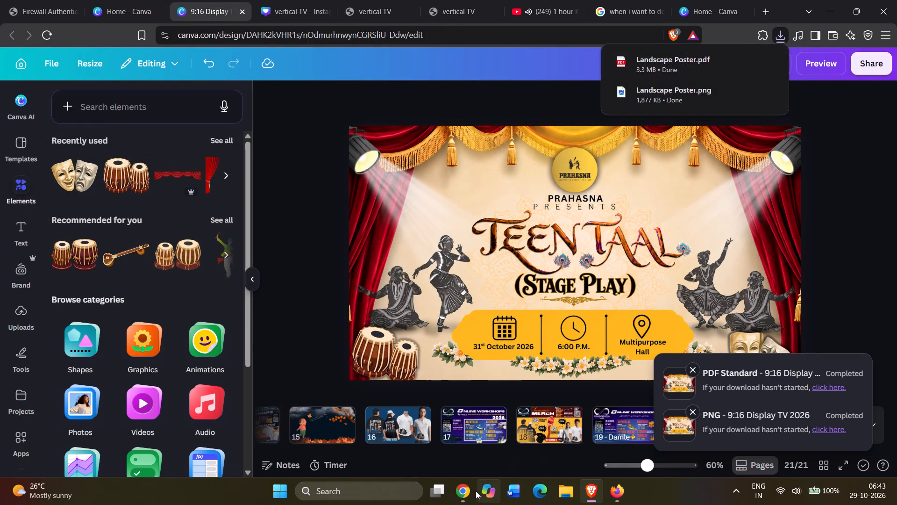
# Switch to File Explorer and open the "vertical TV" PDF from Downloads to examine the portrait version of the poster.
pyautogui.click(567, 494)
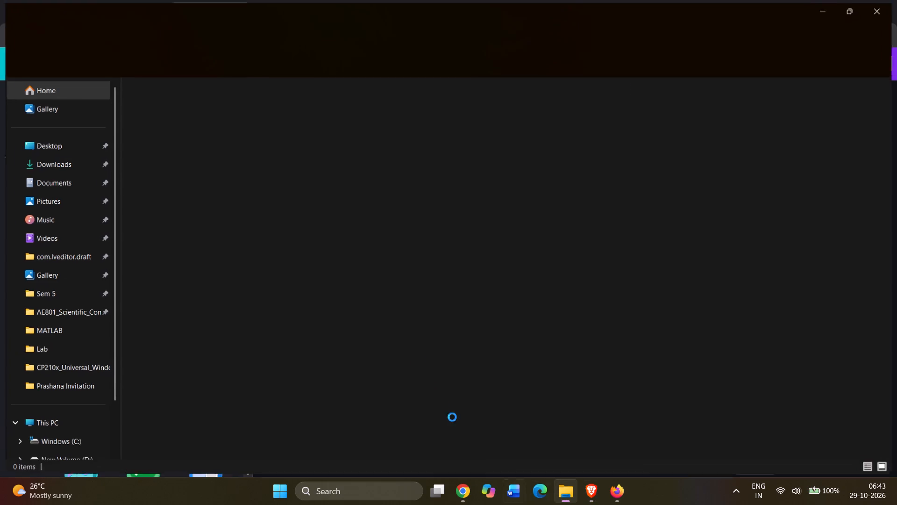
pyautogui.click(84, 171)
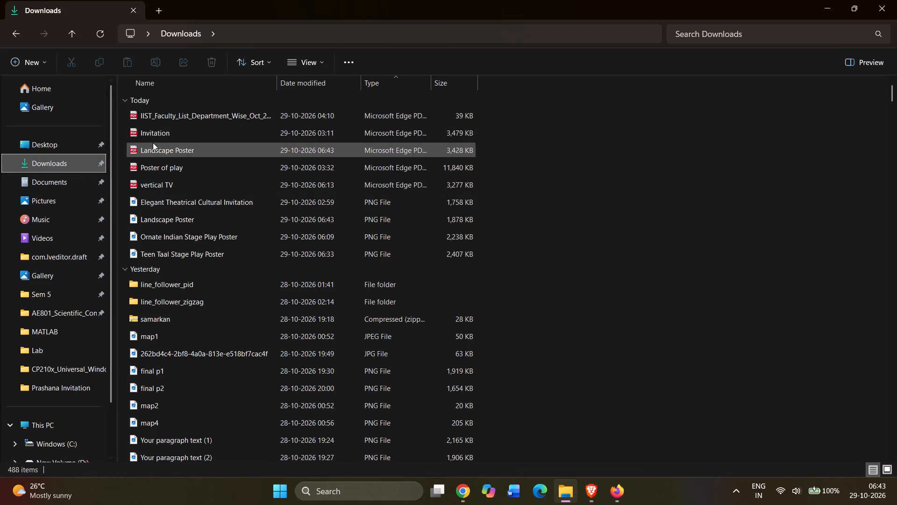
pyautogui.doubleClick(169, 188)
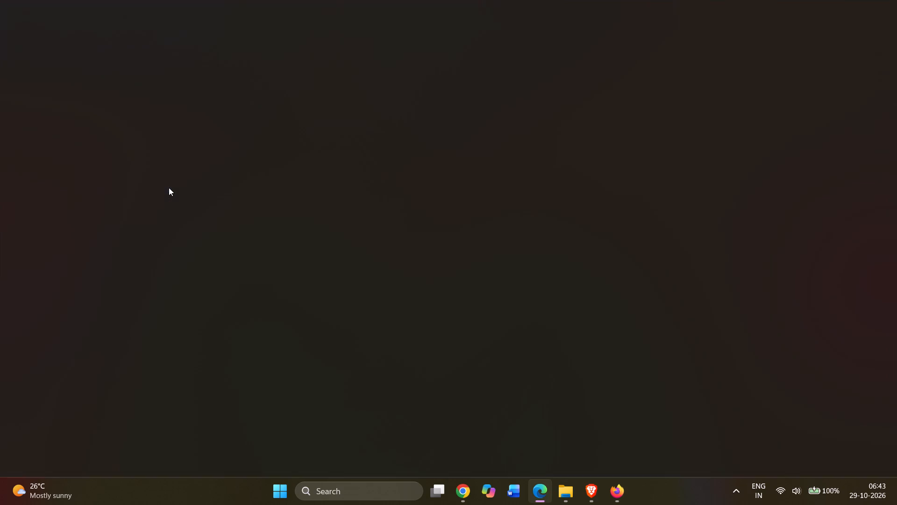
pyautogui.scroll(-4, 511, 232)
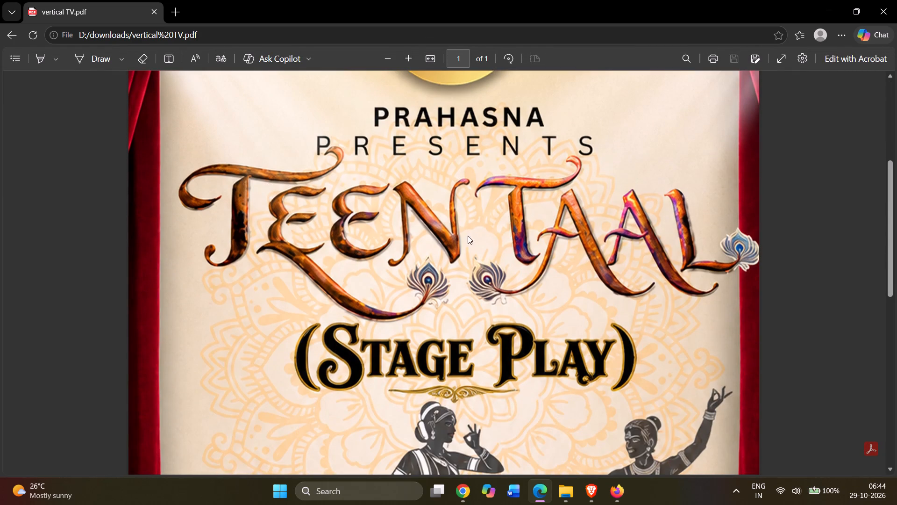
pyautogui.scroll(-3, 440, 233)
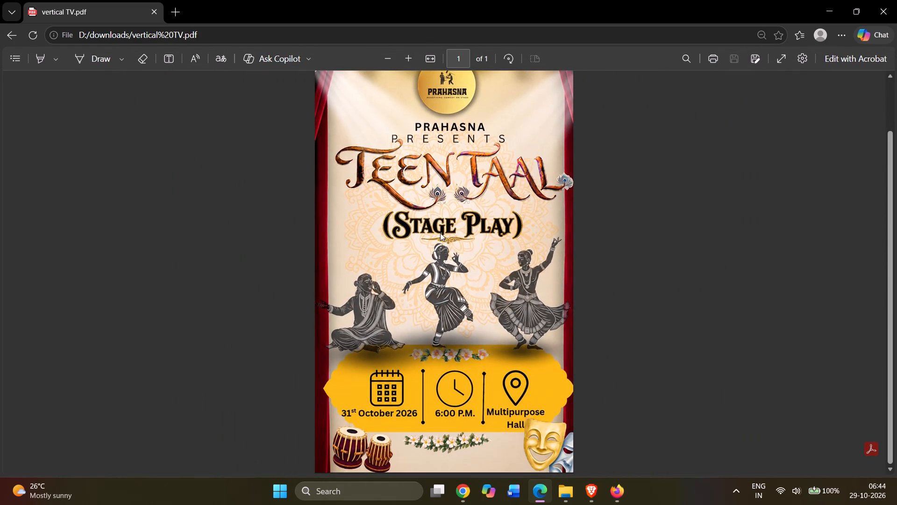
# Examine the portrait poster in the "vertical TV" PDF, from the logo and title to the date, time and venue band.
pyautogui.scroll(-4, 440, 233)
pyautogui.scroll(1, 440, 233)
pyautogui.scroll(-10, 440, 233)
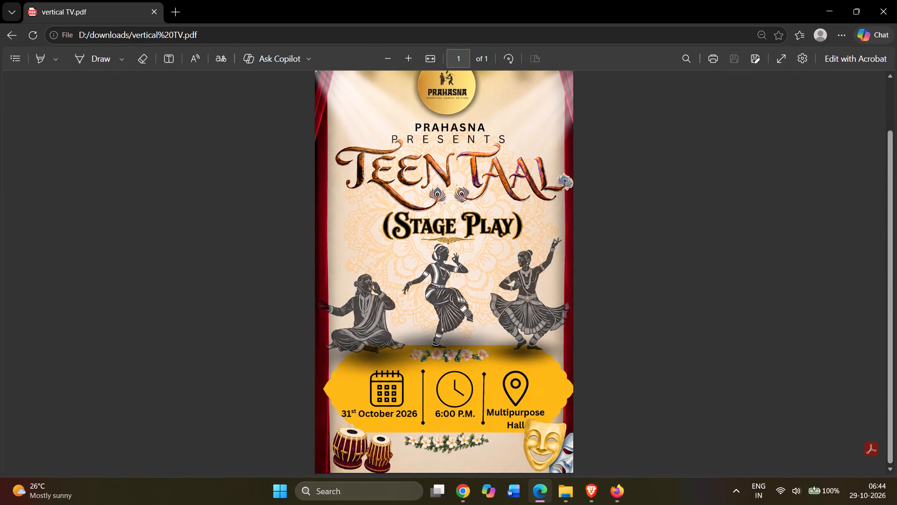
pyautogui.scroll(3, 500, 224)
pyautogui.scroll(-6, 500, 224)
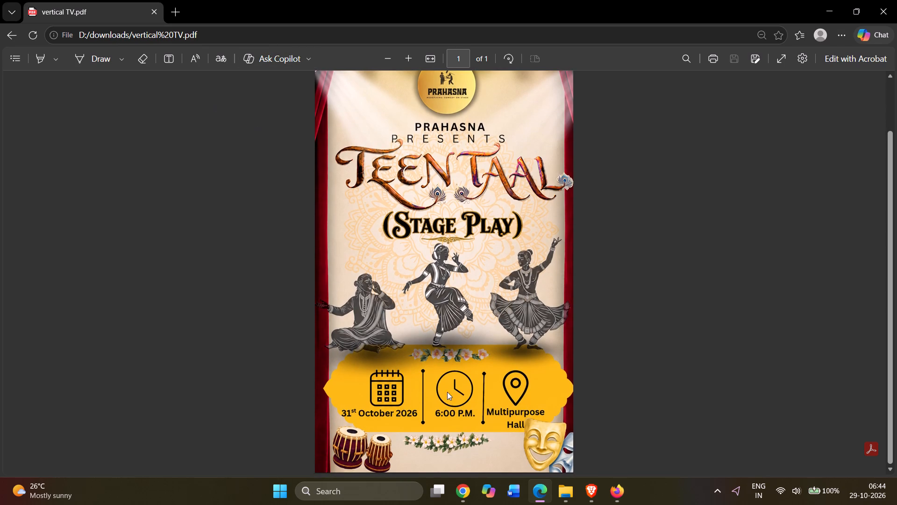
# Switch to File Explorer, open the "Landscape Poster" PDF from Downloads to examine the exported poster, and minimize the viewer.
pyautogui.click(463, 504)
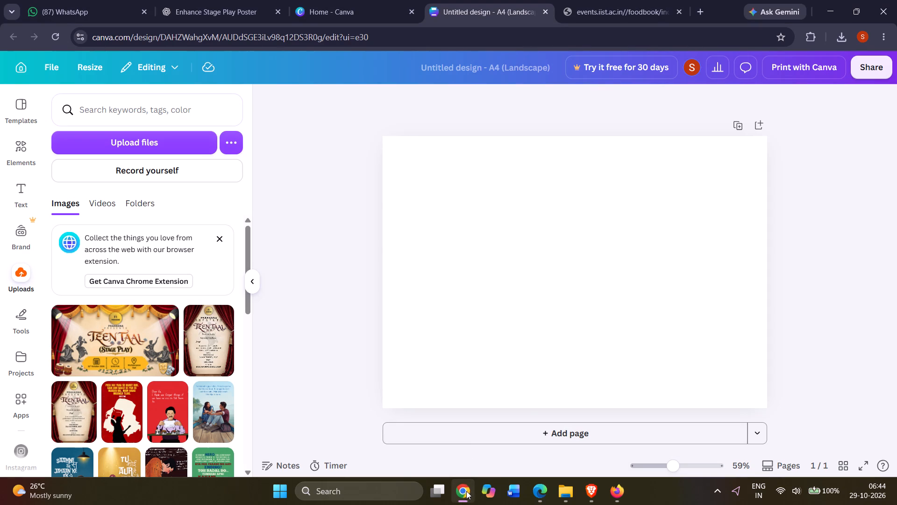
pyautogui.click(465, 492)
pyautogui.click(588, 493)
pyautogui.click(563, 495)
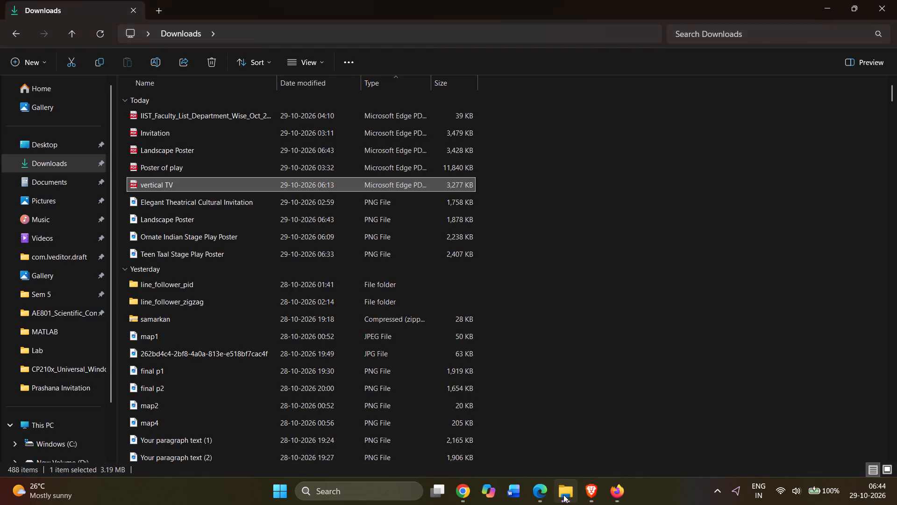
pyautogui.click(563, 495)
pyautogui.click(563, 495)
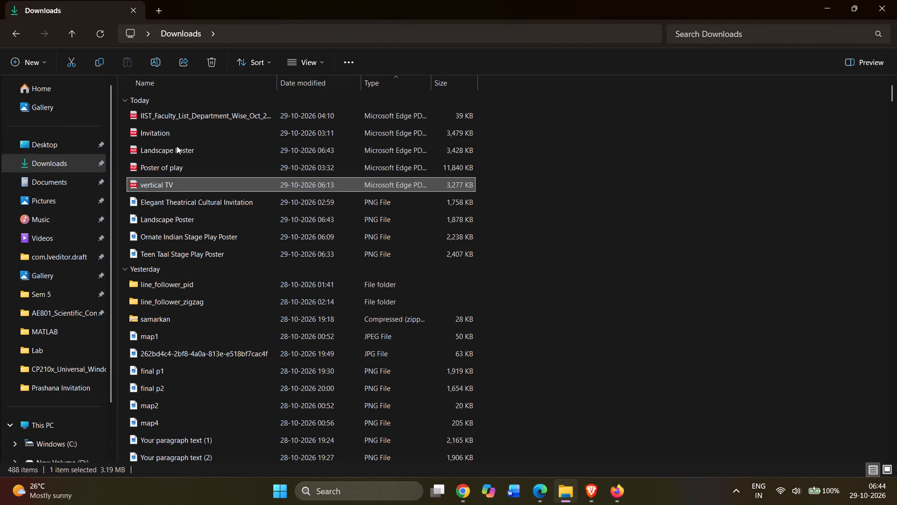
pyautogui.doubleClick(178, 147)
pyautogui.scroll(-2, 463, 227)
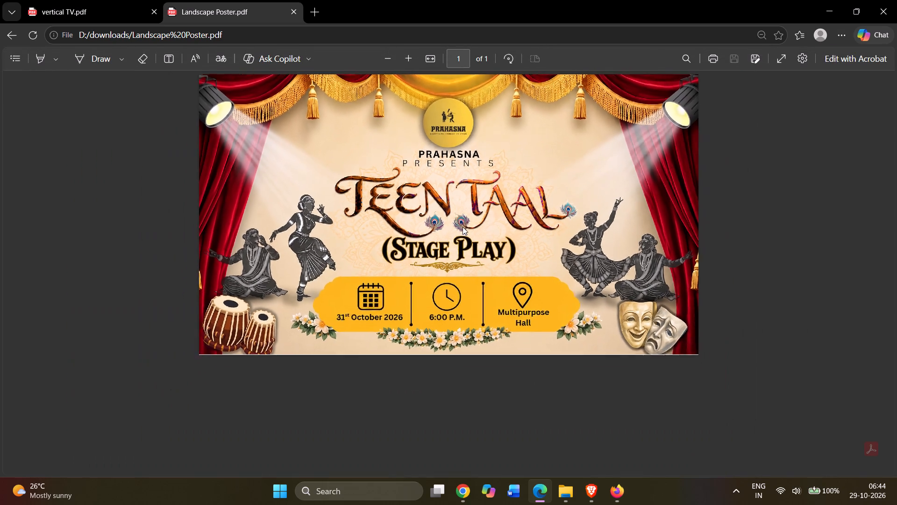
pyautogui.scroll(2, 463, 227)
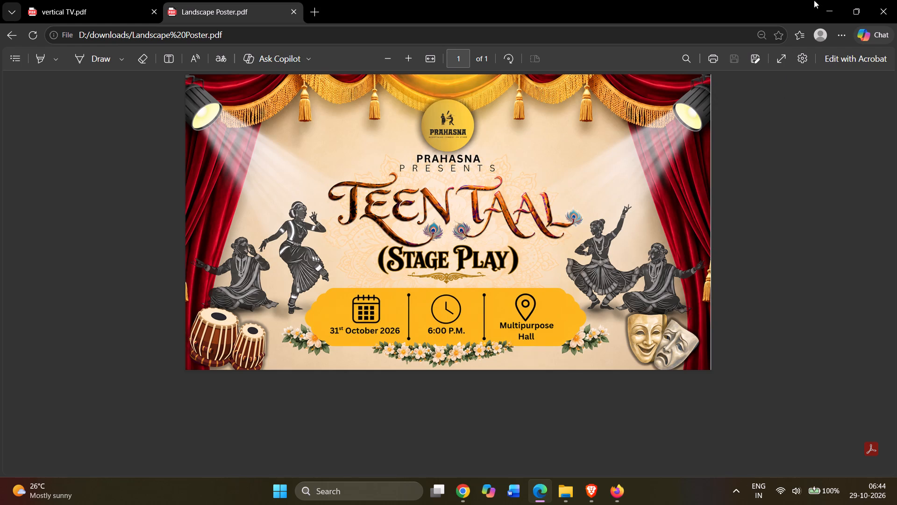
pyautogui.click(834, 8)
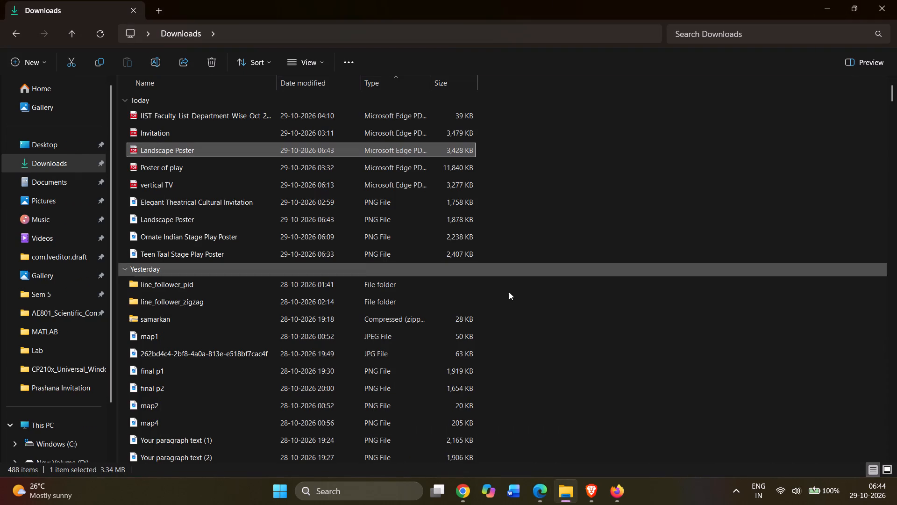